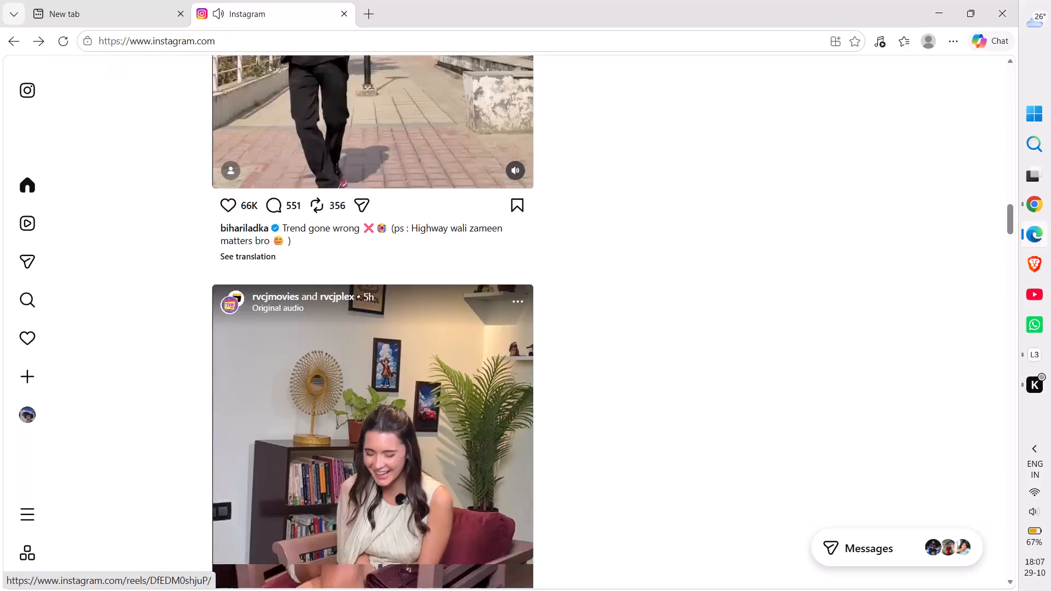
Open the chiaraking profile from the accounts tagged in the rvcjmovies reel and look through its posts.
scroll(498, 275, down, 1)
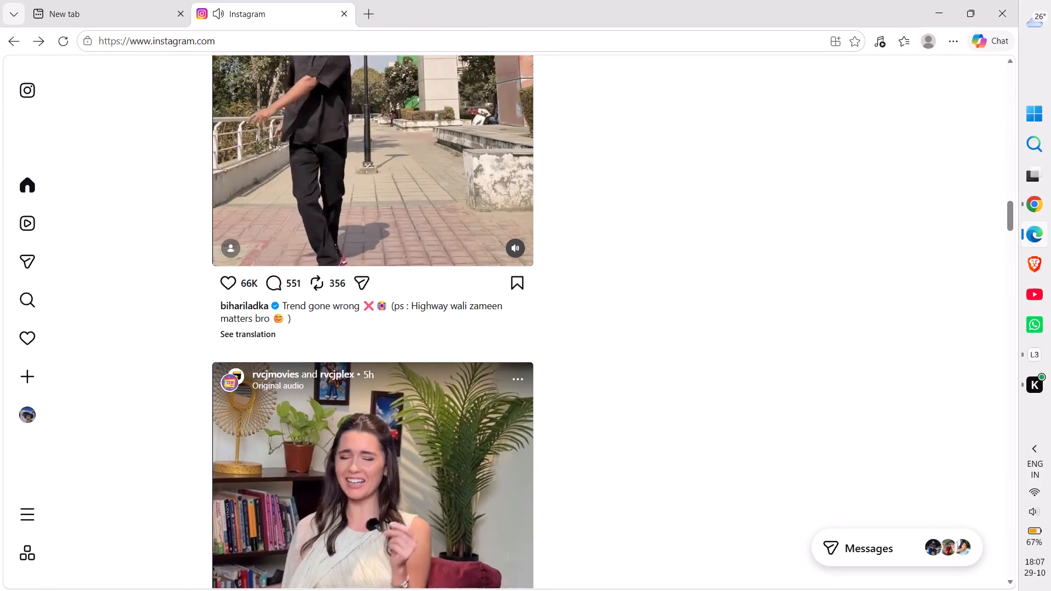
scroll(498, 275, down, 1)
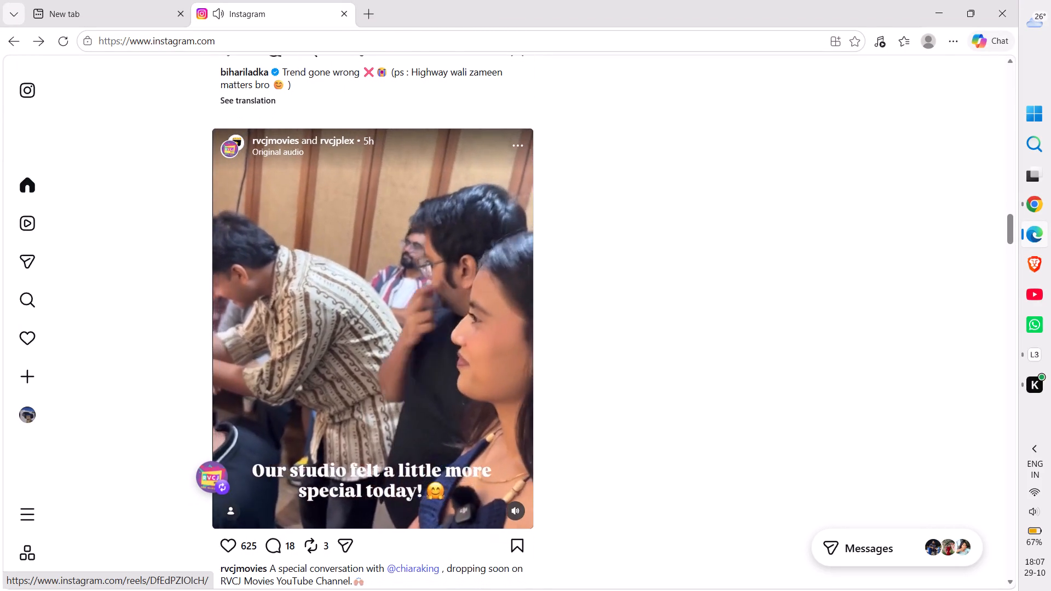
scroll(498, 275, down, 1)
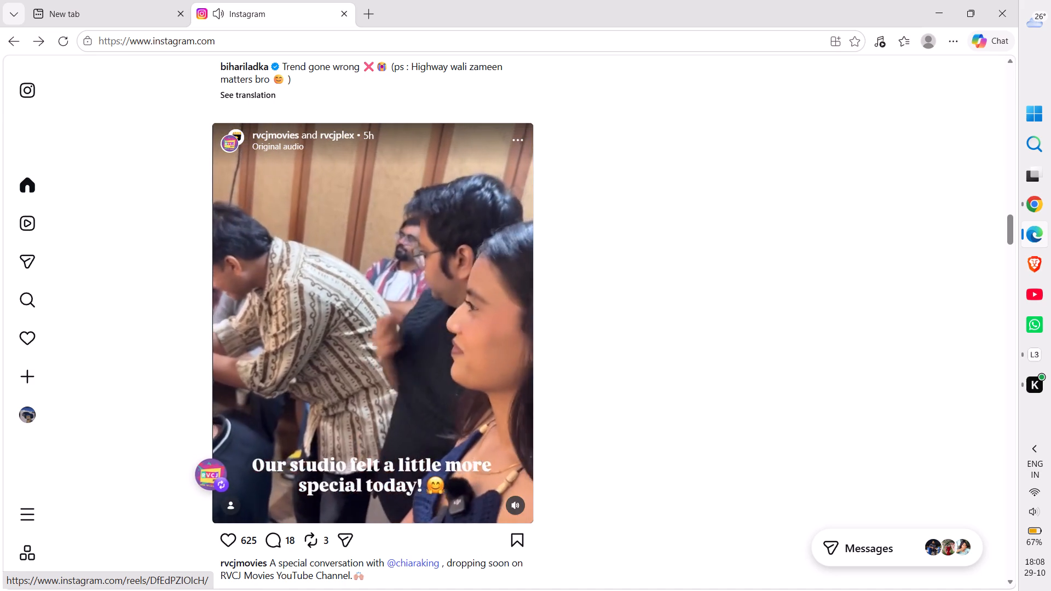
click(236, 510)
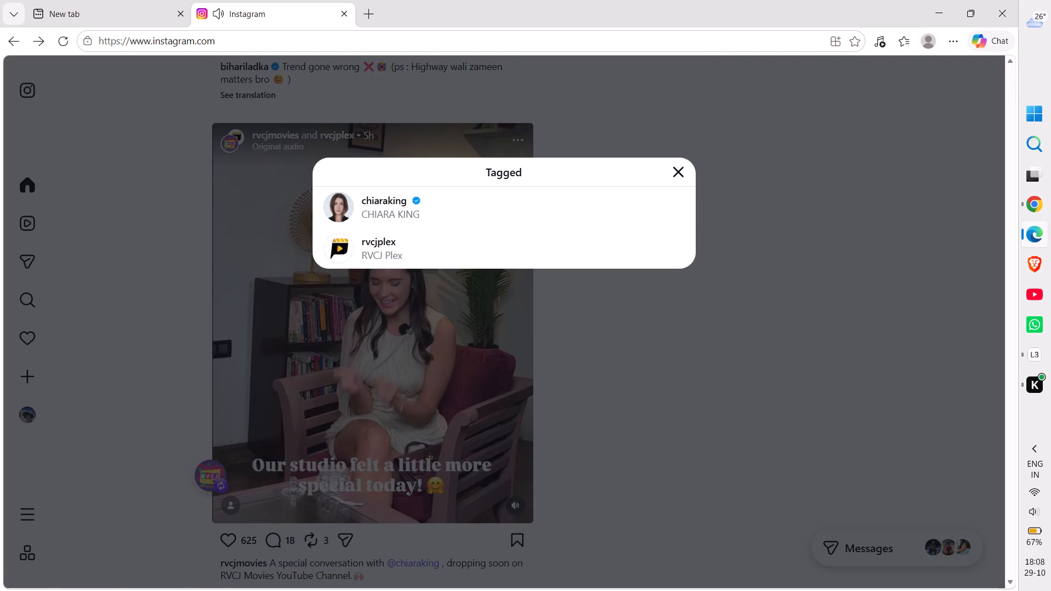
click(337, 207)
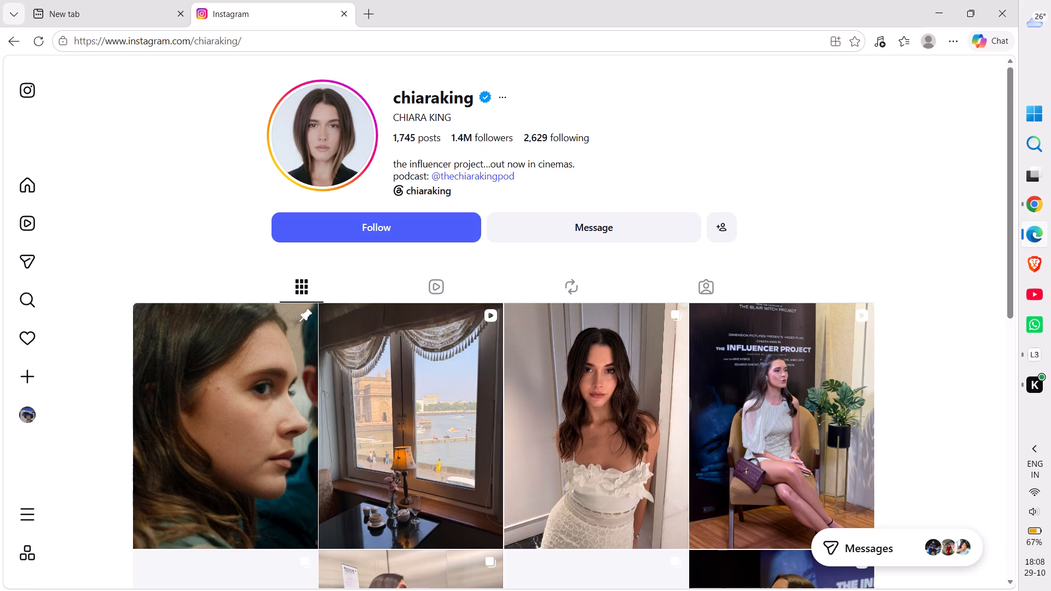
scroll(166, 221, down, 5)
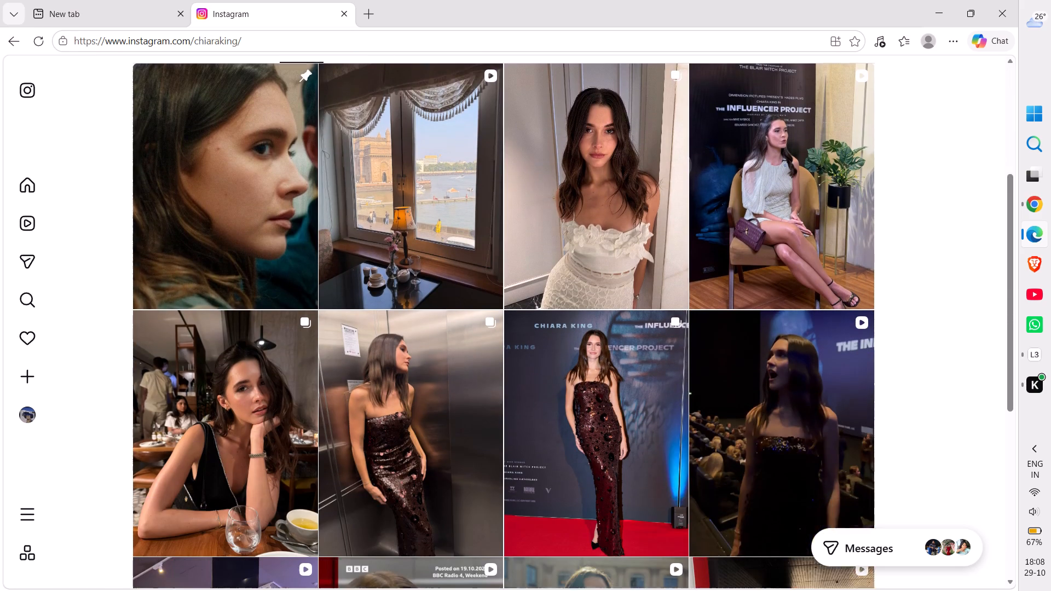
scroll(166, 221, down, 1)
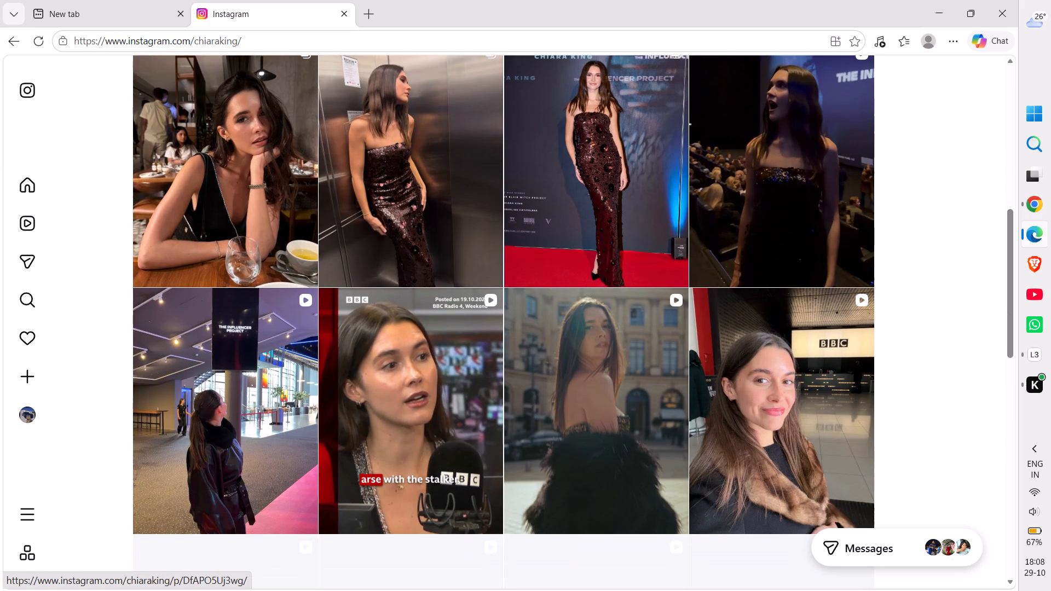
scroll(166, 221, down, 1)
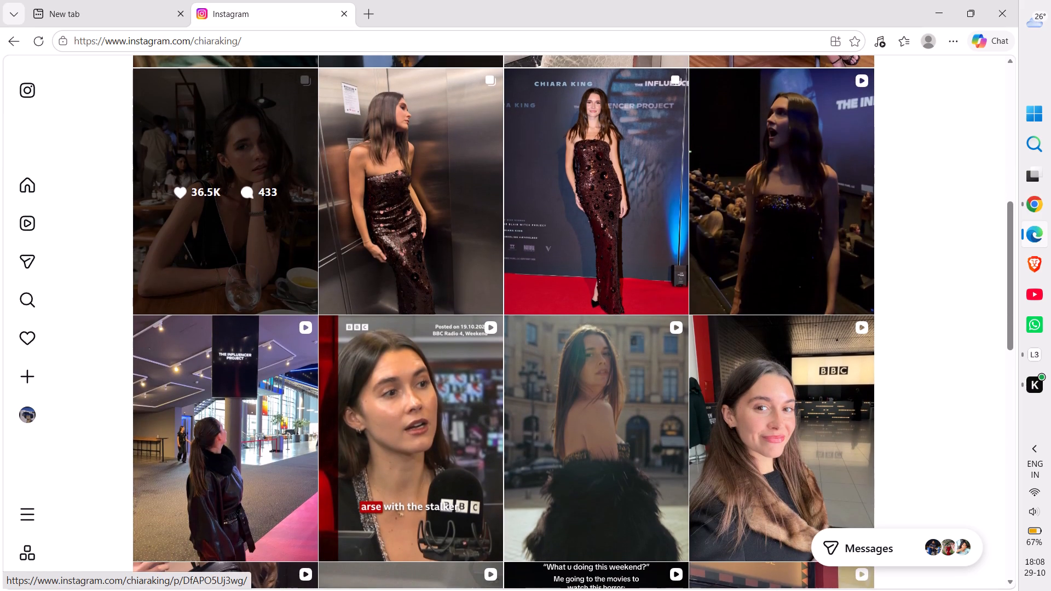
scroll(166, 221, down, 2)
Close the Instagram tab and the remaining new tab in Edge.
key(ctrl+w)
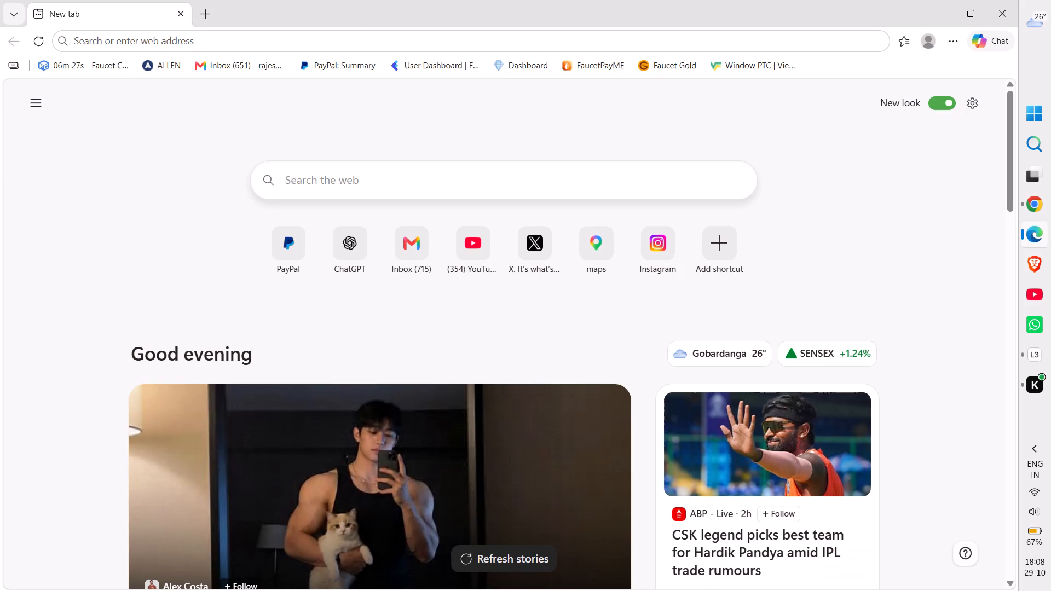
key(ctrl+w)
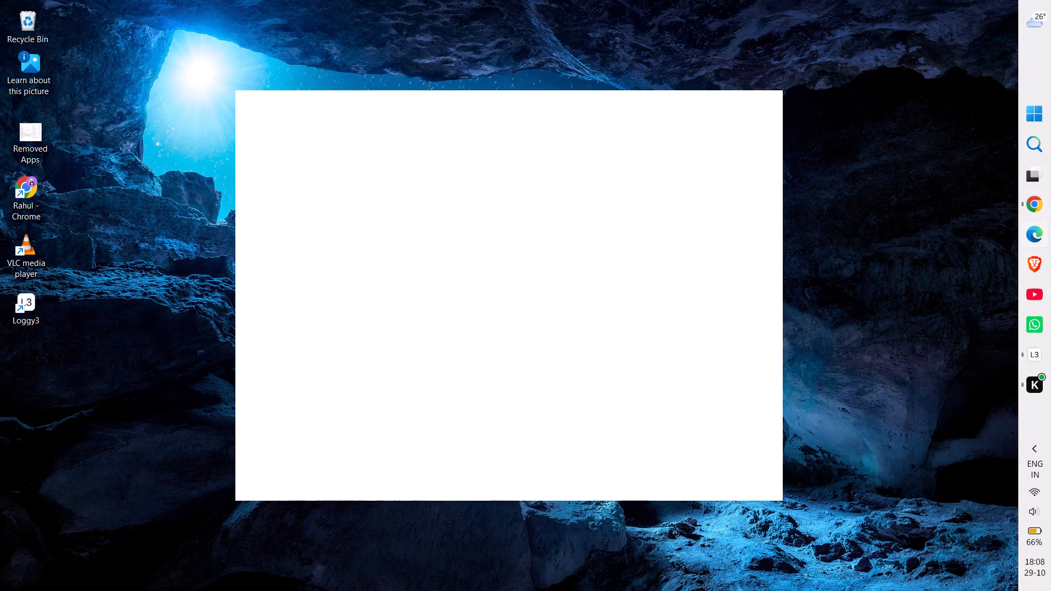
Switch to the CapCut project in Chrome and nudge the Manchester United crest outward to about X 234, Y 329.
click(1030, 201)
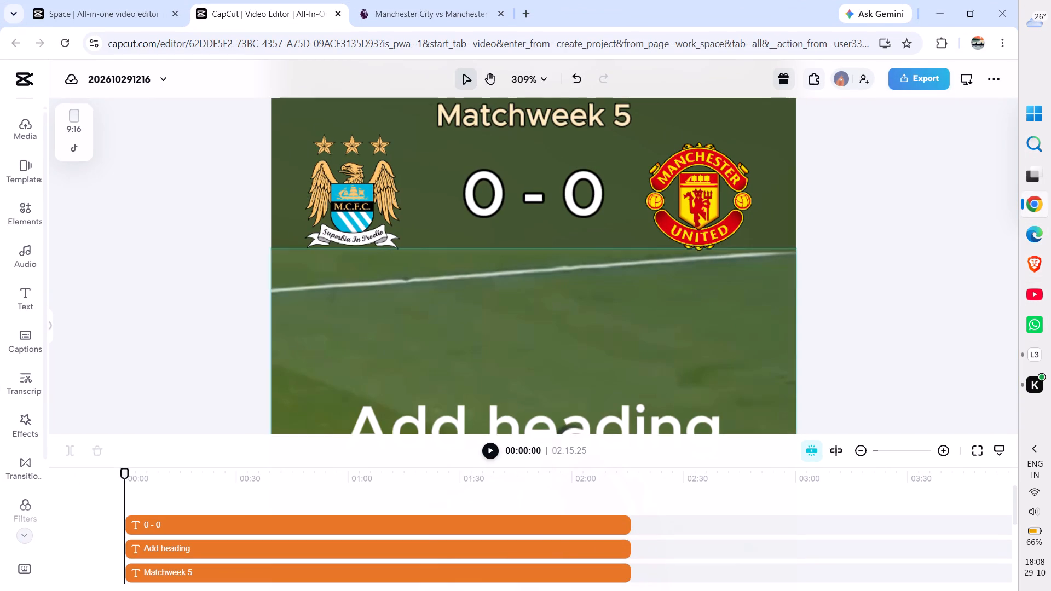
drag(684, 188, 688, 187)
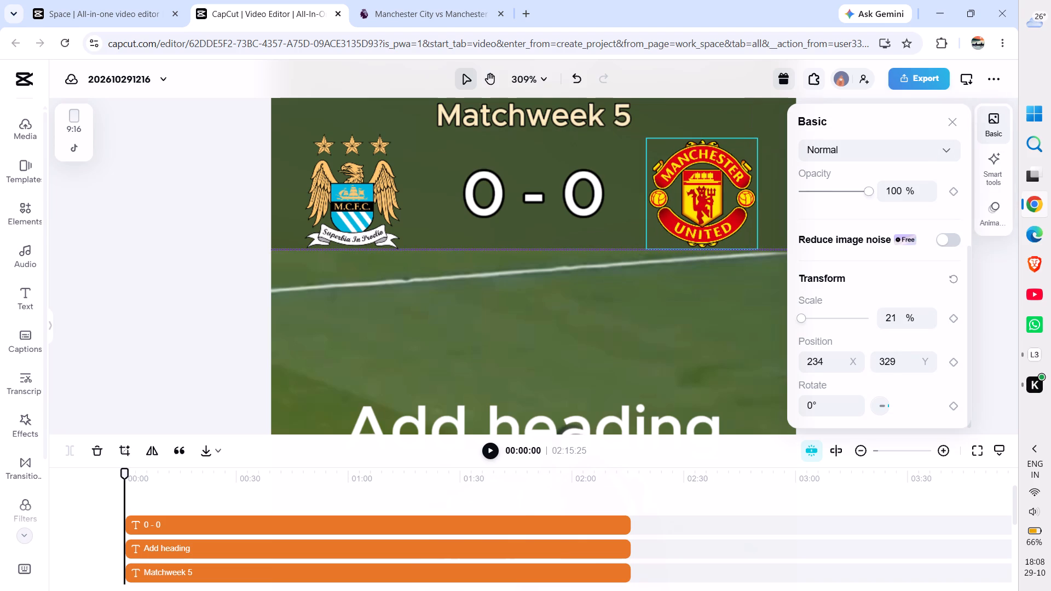
Nudge the Manchester United crest slightly to the right, to X position 237.
drag(688, 187, 689, 187)
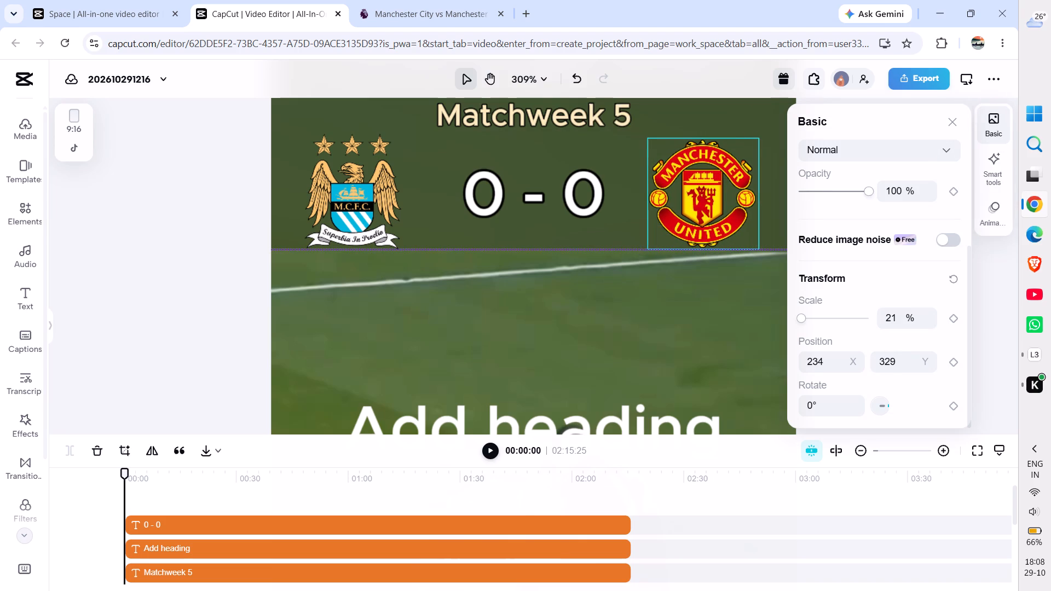
drag(689, 187, 690, 187)
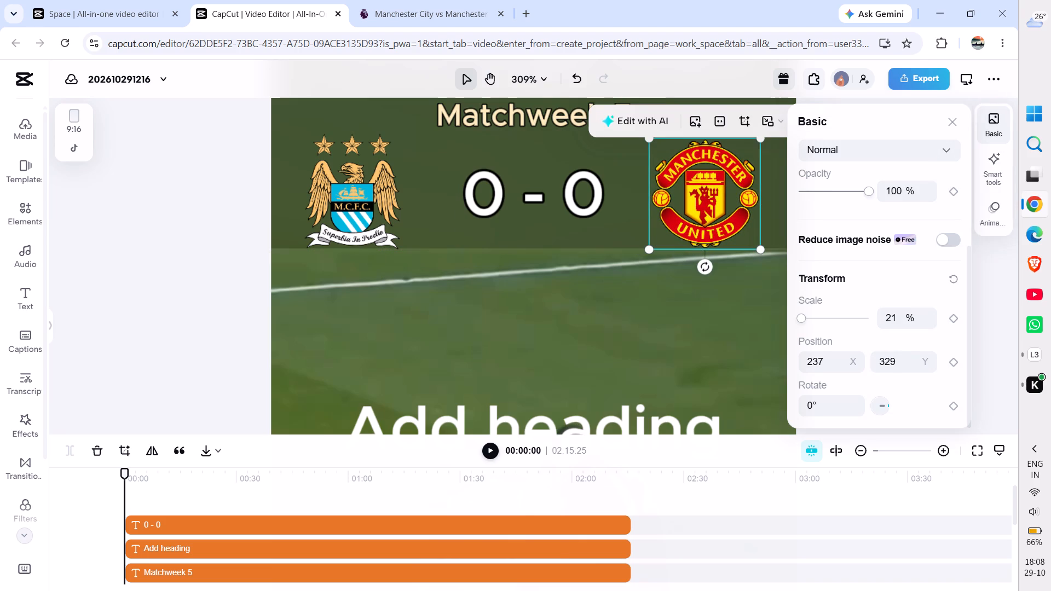
click(136, 250)
Move the "Matchweek 5" text slightly up and right so it sits closer beneath and centred under the "Premier League 2013/14" title.
scroll(485, 249, up, 1)
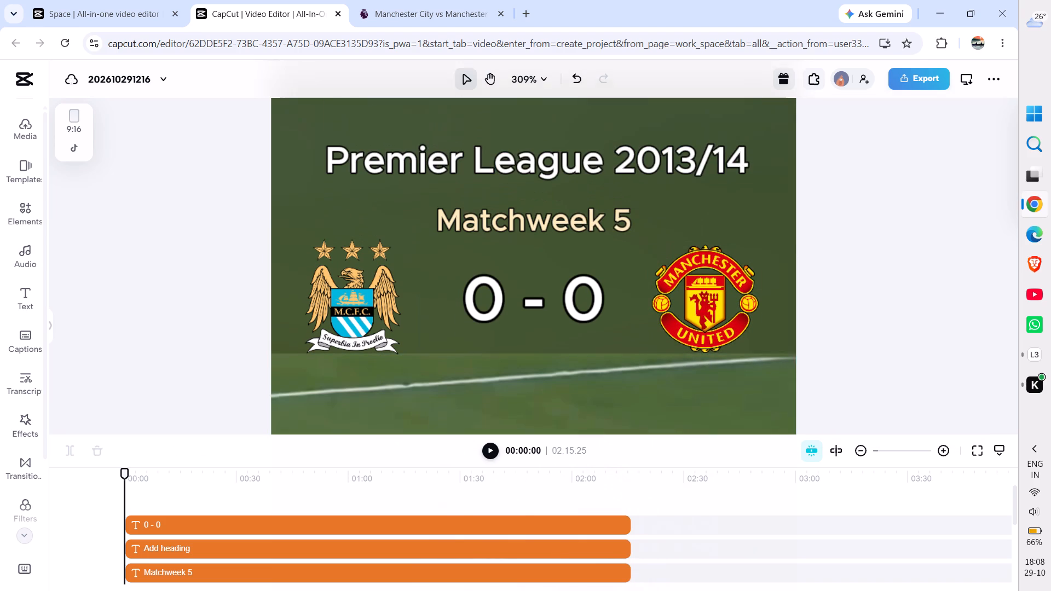
scroll(485, 249, up, 2)
drag(503, 237, 504, 227)
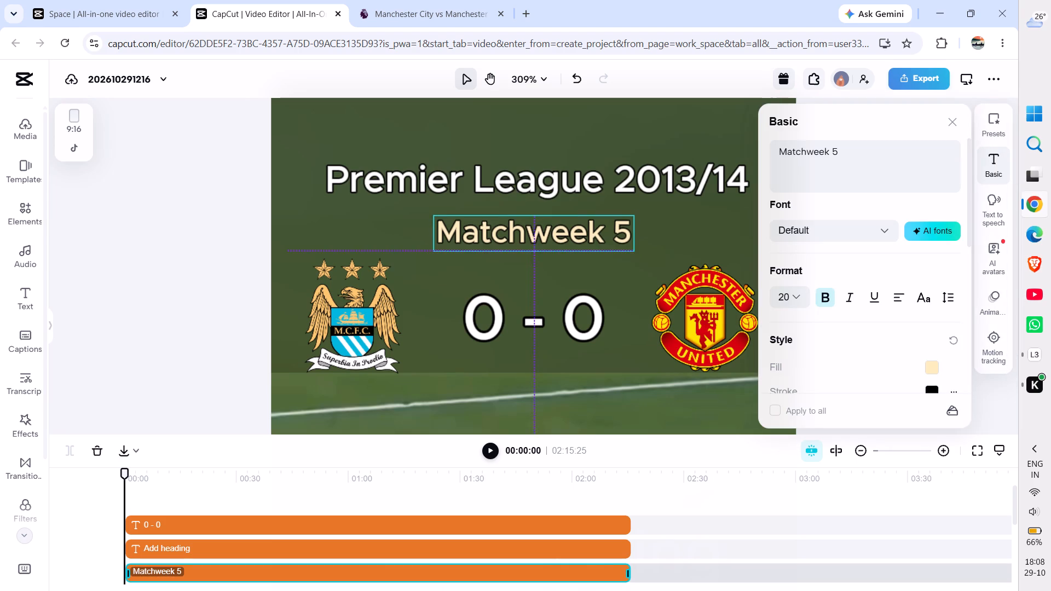
drag(504, 227, 508, 227)
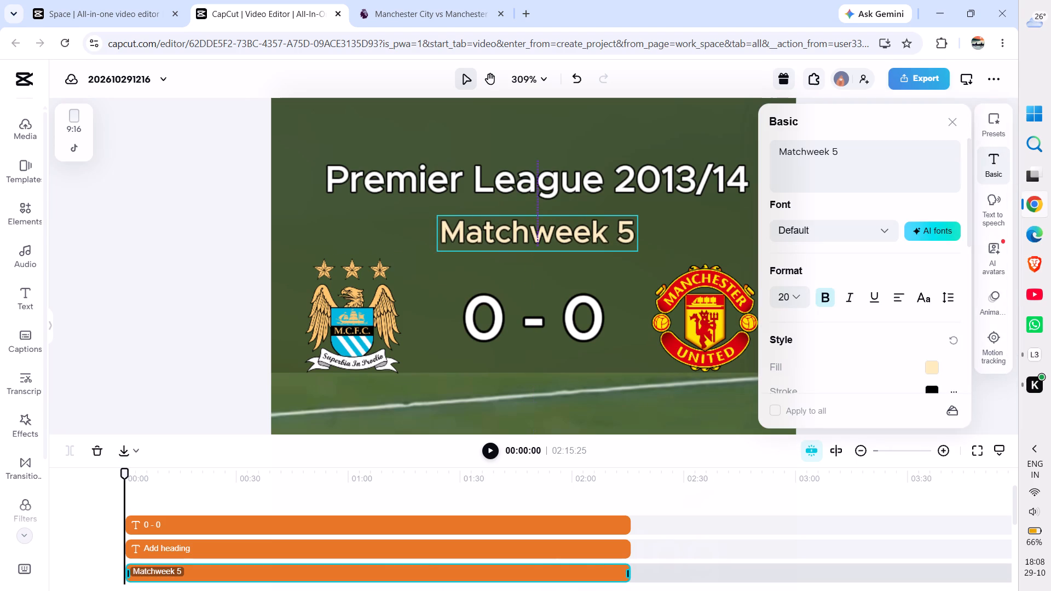
click(172, 258)
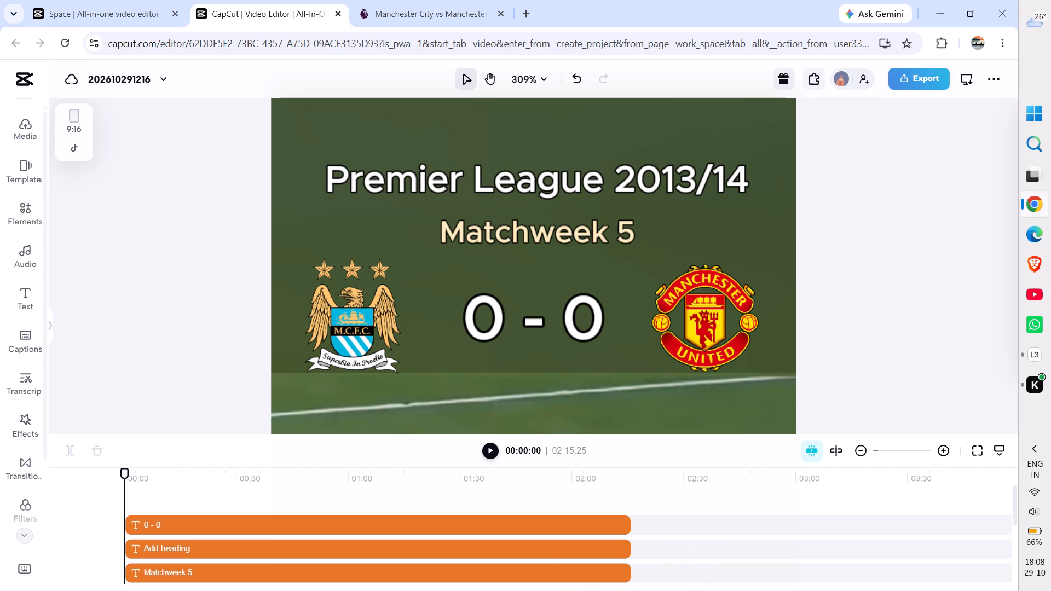
Play the video from the start and pause when the first goal goes in, at 00:03:28.
key(ctrl+equal)
key(ctrl+equal)
key(ctrl+equal)
key(ctrl+equal)
key(ctrl+equal)
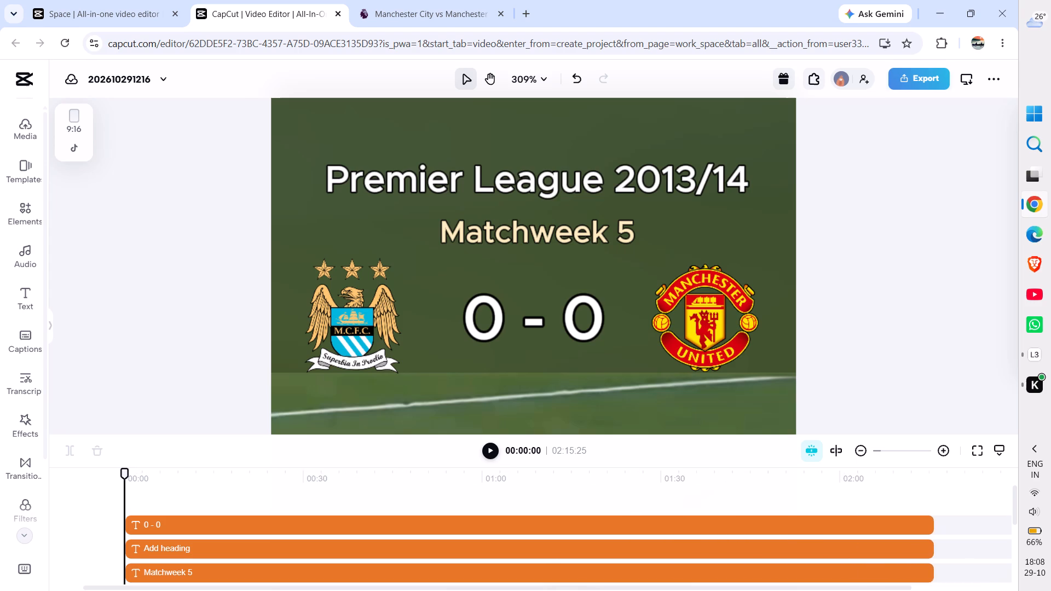
key(ctrl+equal)
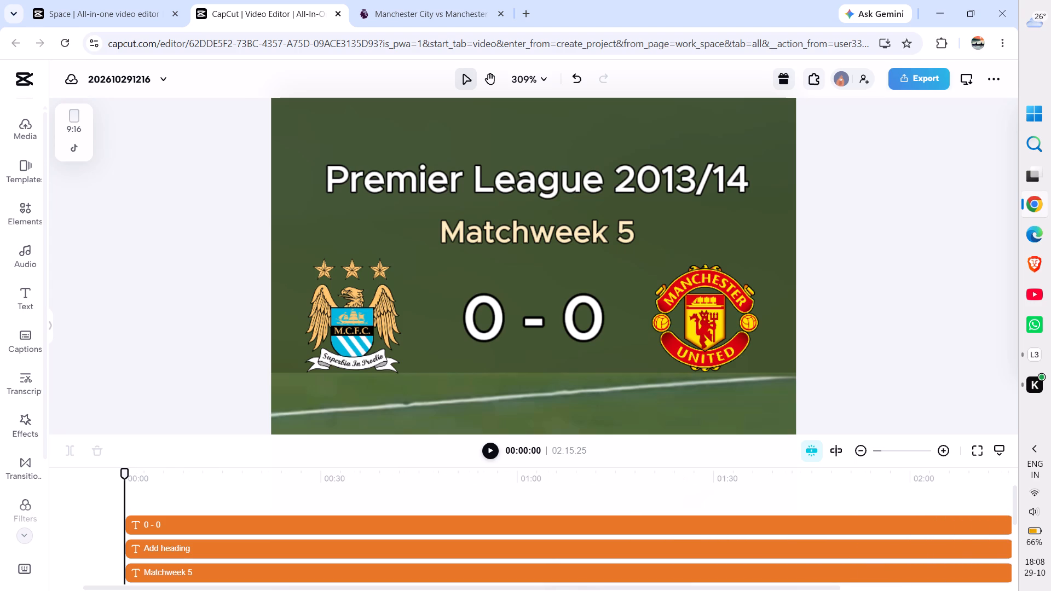
key(ctrl+equal)
key(ctrl+equal)
key(ctrl+equal)
key(ctrl+equal)
key(ctrl+equal)
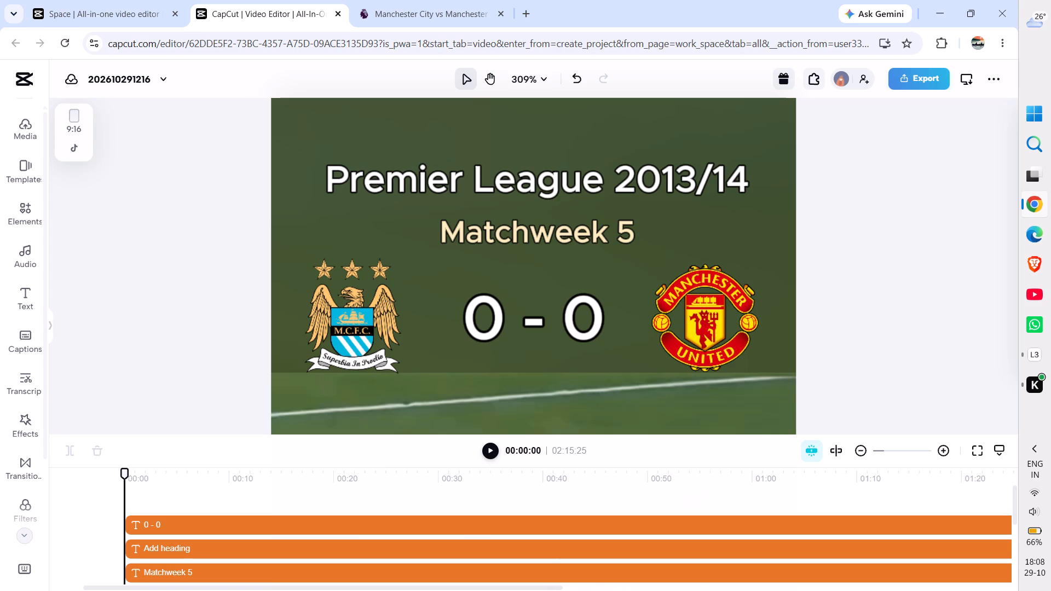
click(202, 292)
key(shift+f)
key(space)
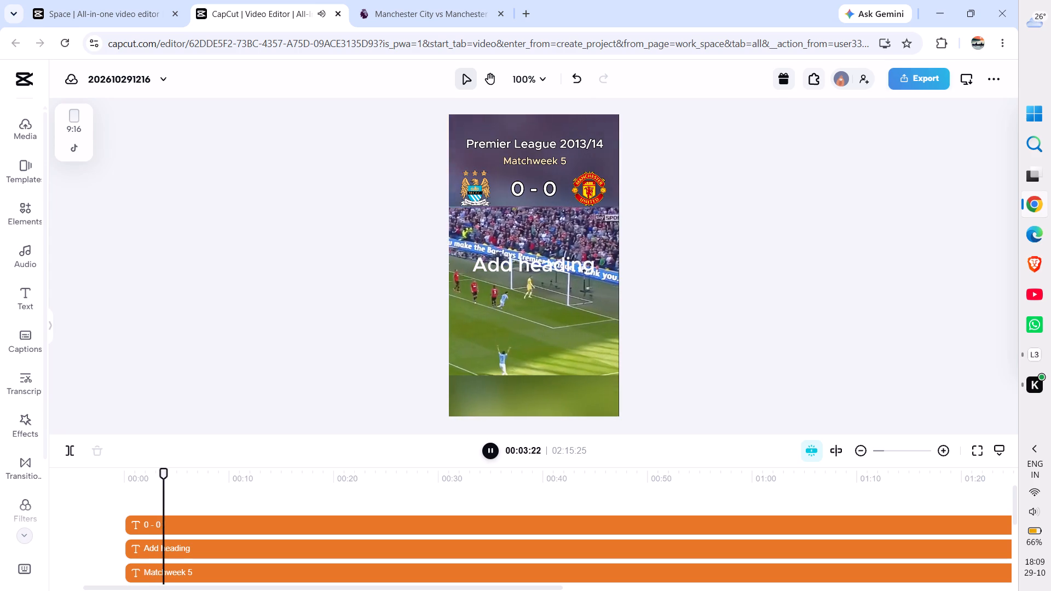
key(space)
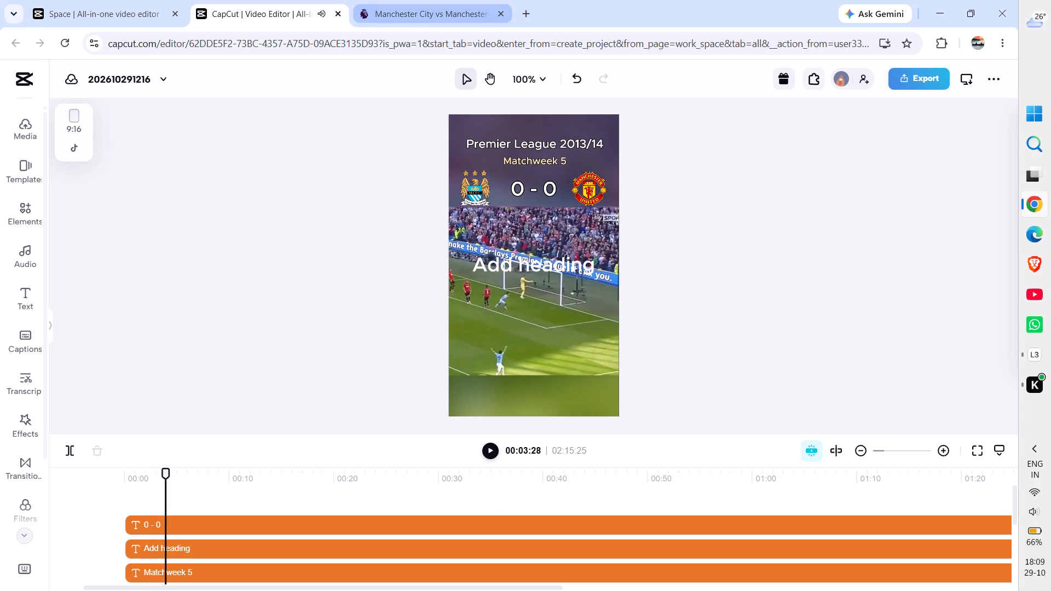
Copy the first scorer entry "Agüero 16'" from the Manchester City vs Manchester United match page on the Premier League site.
click(428, 5)
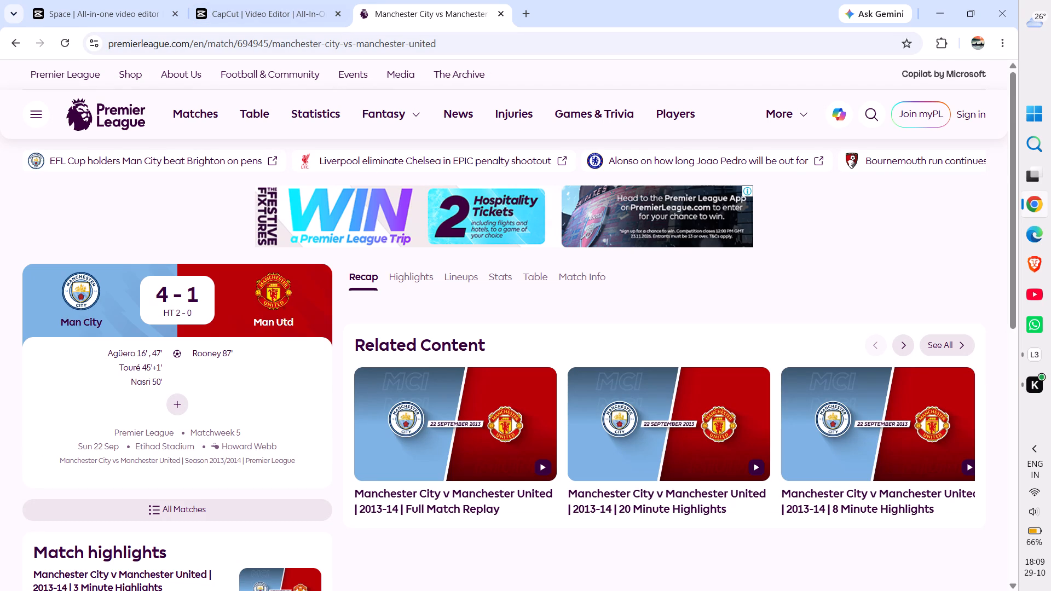
drag(104, 352, 145, 357)
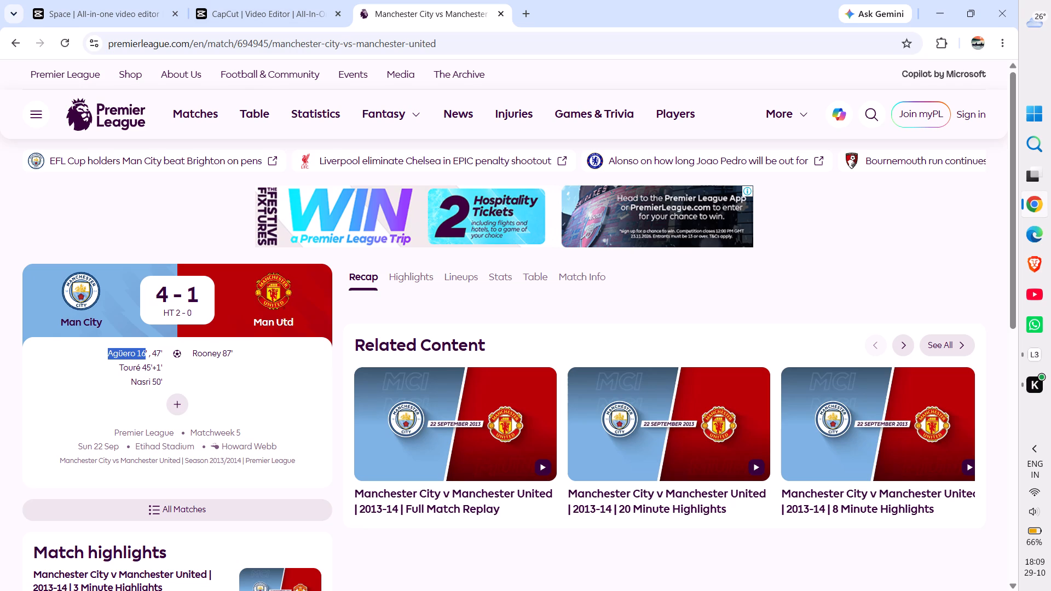
click(96, 356)
drag(108, 352, 147, 354)
key(ctrl+c)
click(88, 388)
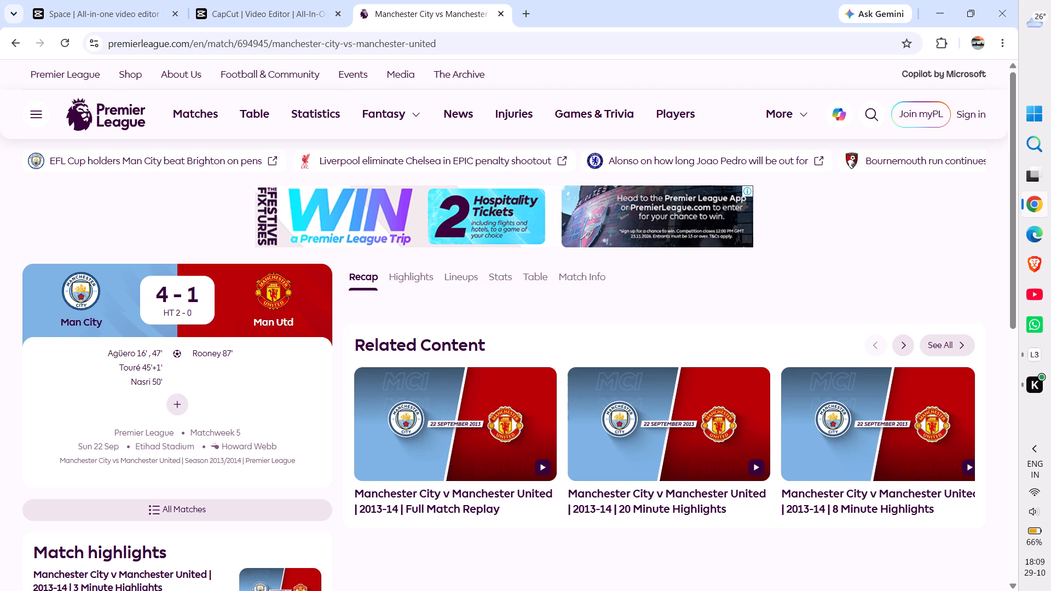
Back in the CapCut project, split the "0 - 0" score text at 00:03:28 and change its second part to "1 - 0".
click(264, 0)
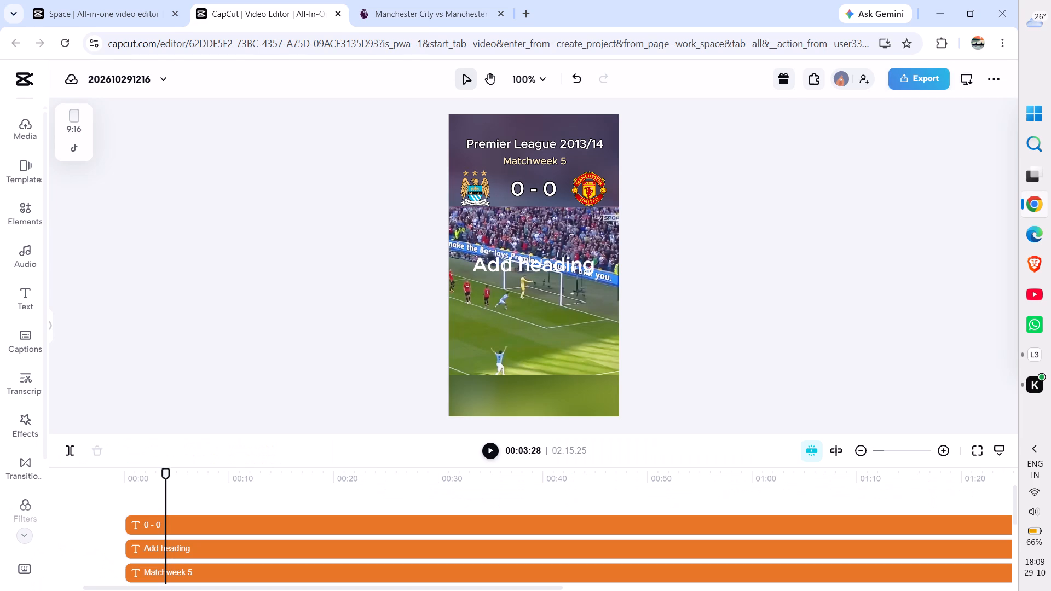
click(164, 525)
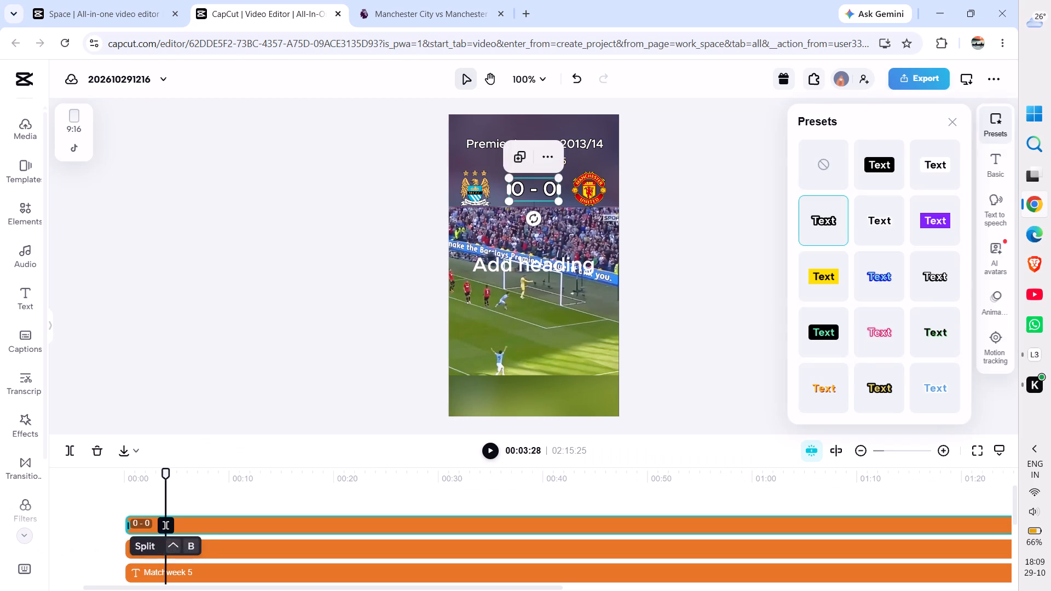
click(189, 525)
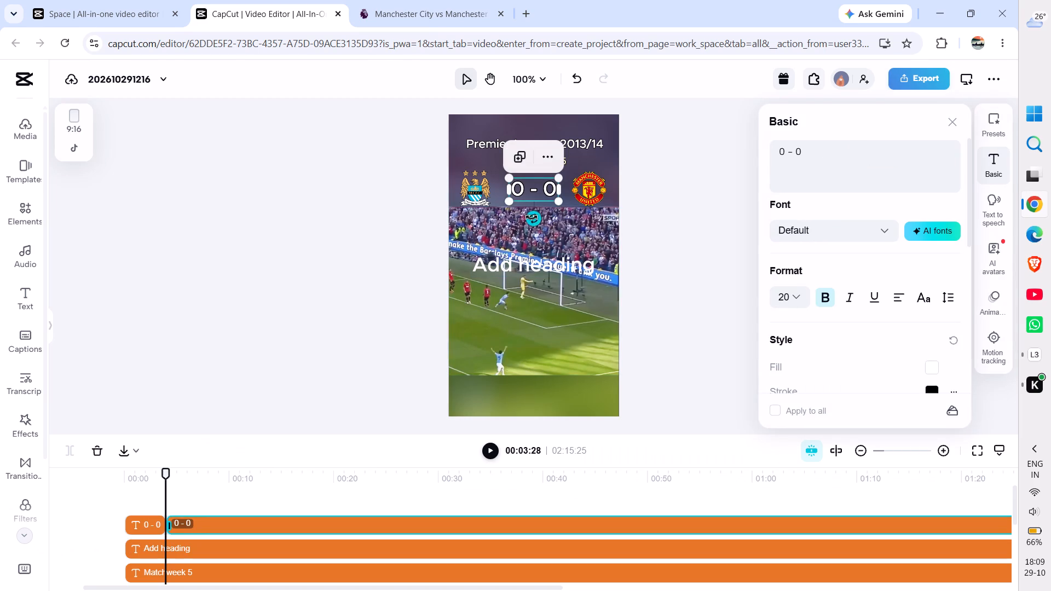
click(784, 153)
key(BackSpace)
key(1)
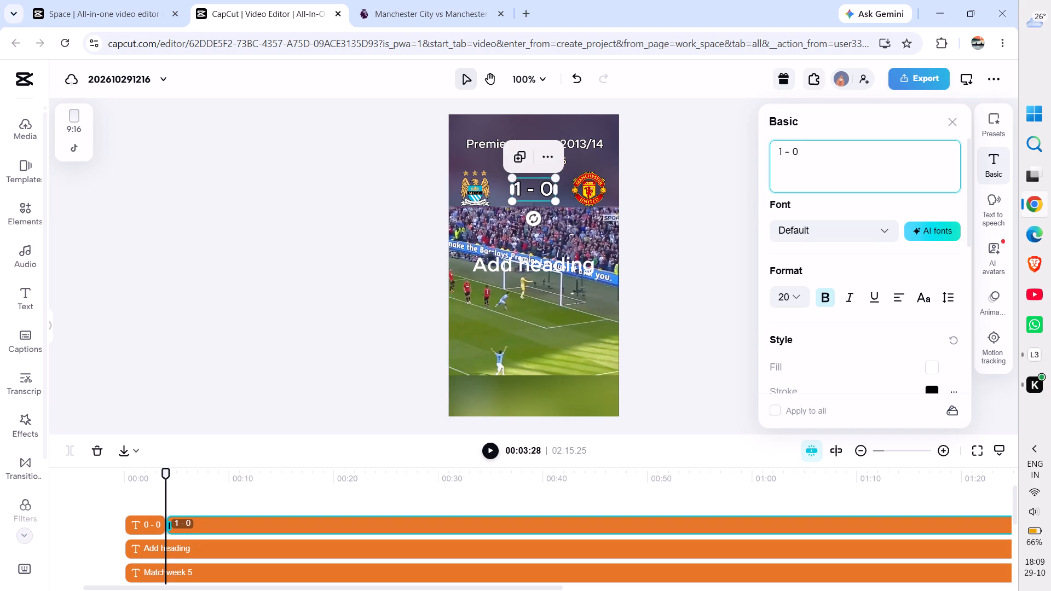
click(703, 216)
Delete the placeholder "Add heading" text that overlays the match footage.
key(space)
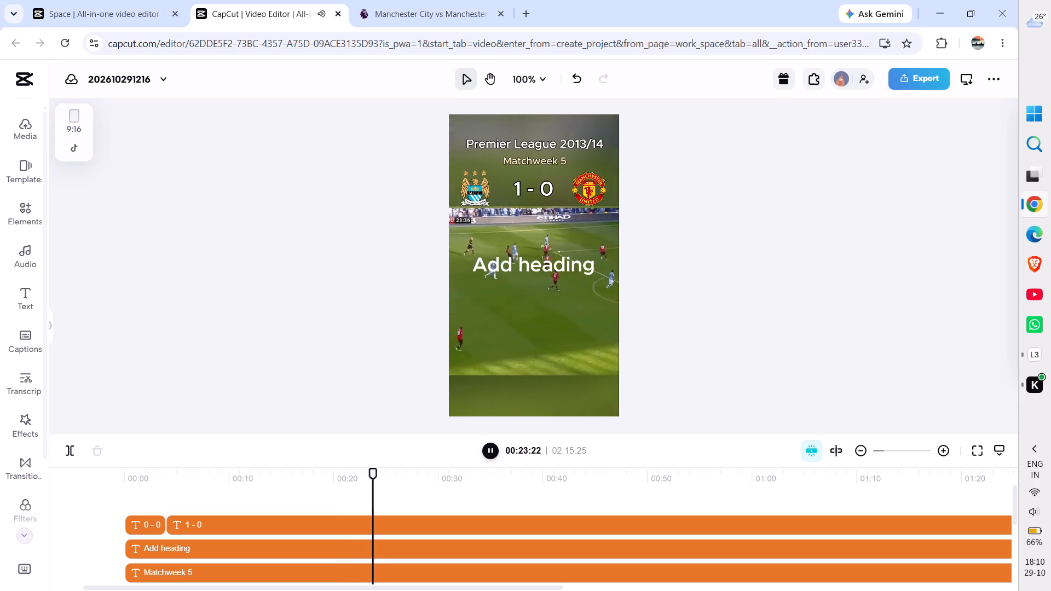
click(554, 265)
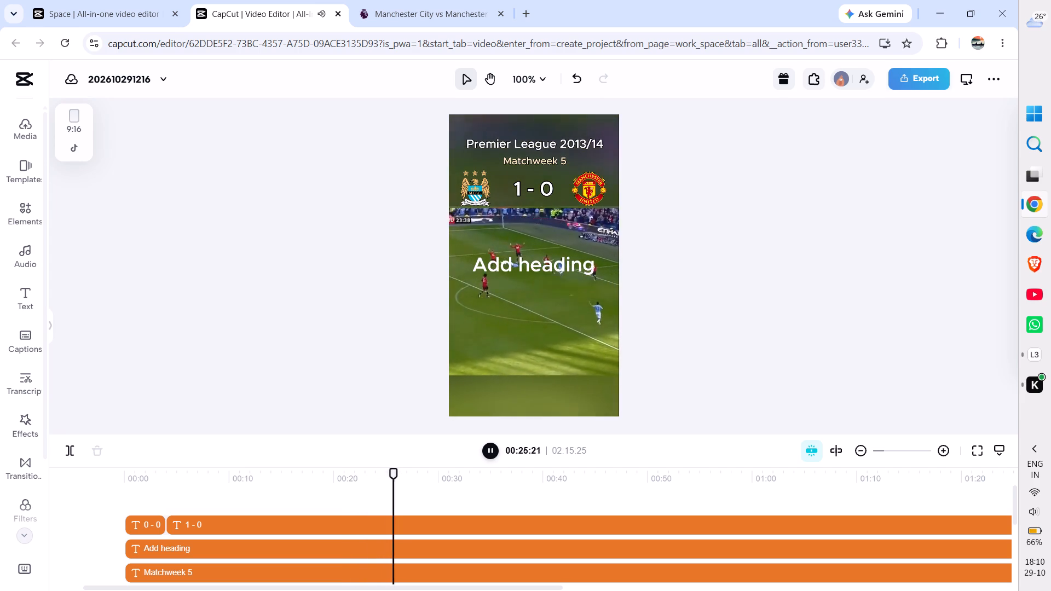
click(485, 450)
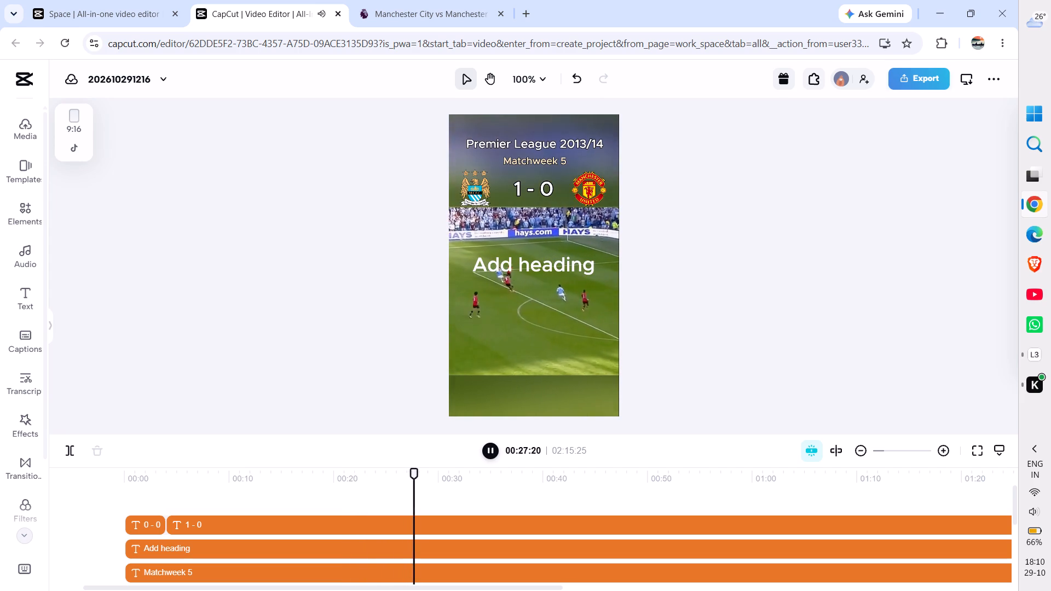
click(522, 260)
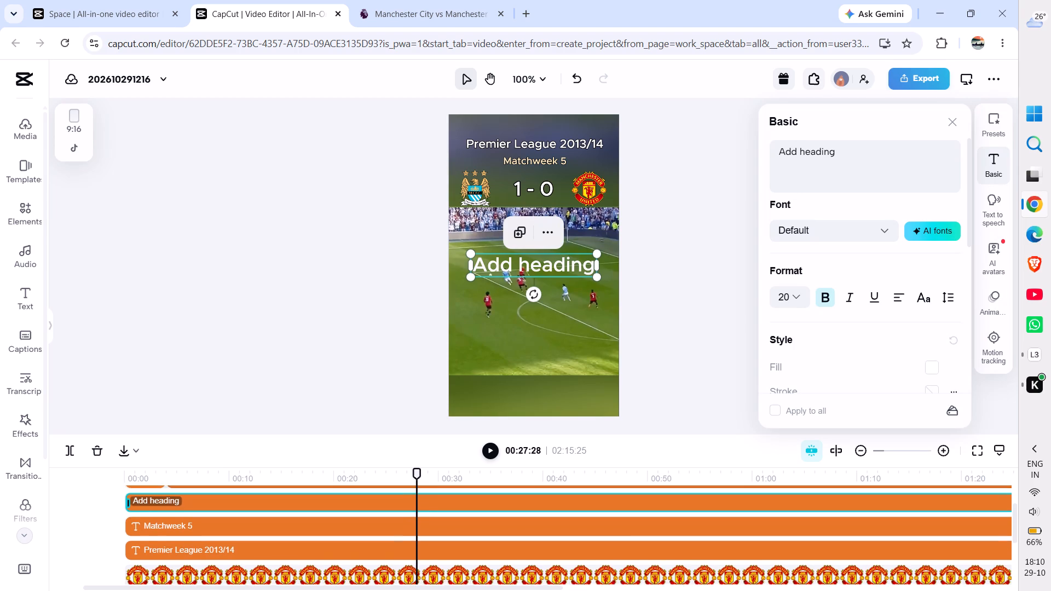
key(Delete)
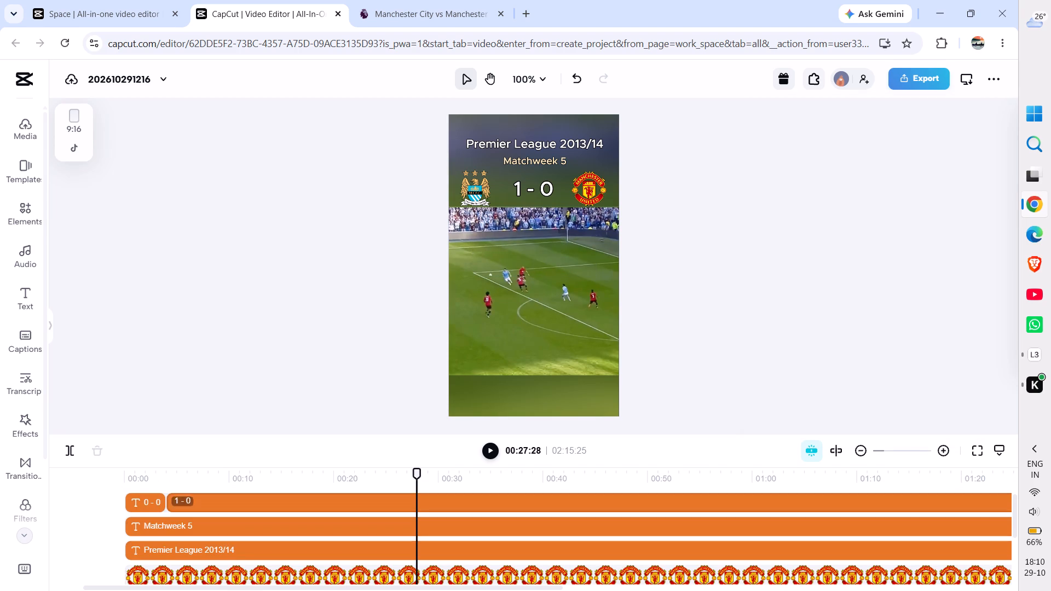
Play on to the second goal, split the "1 - 0" score text at 00:51:24 and change its second part to "2 - 0".
scroll(304, 531, up, 3)
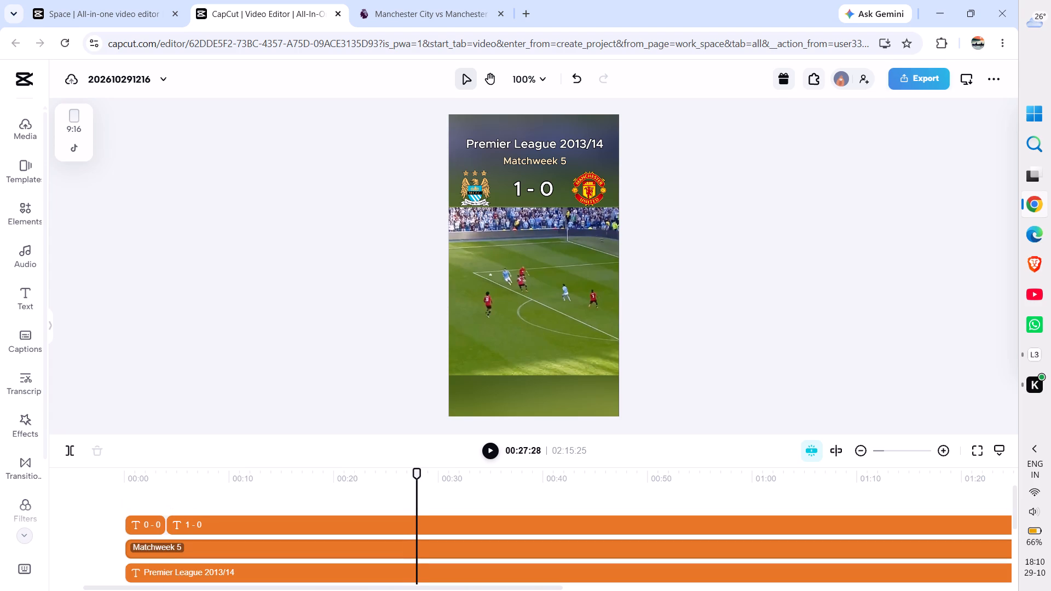
key(space)
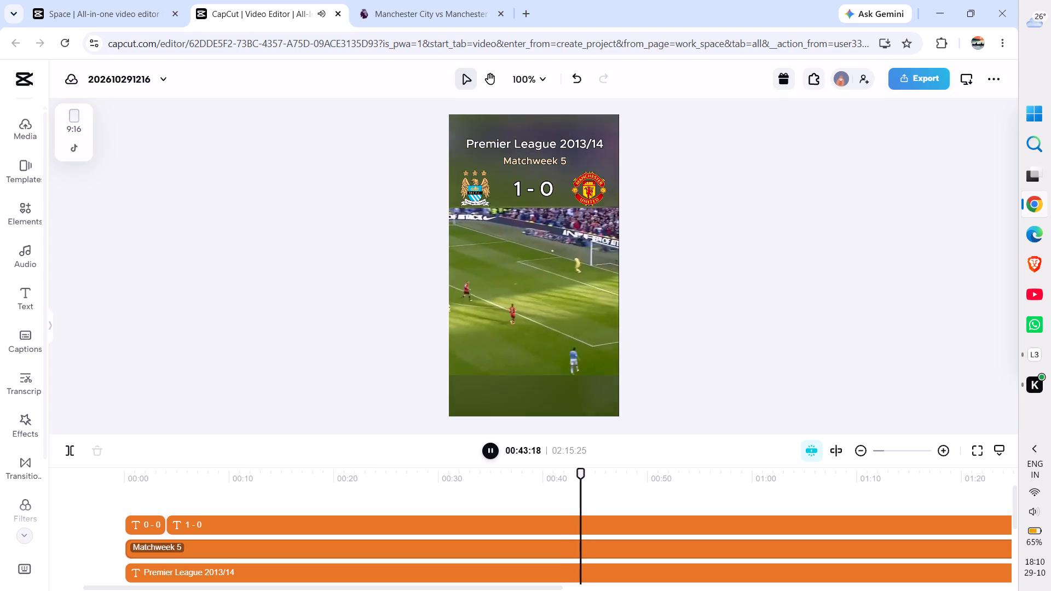
key(space)
key(space)
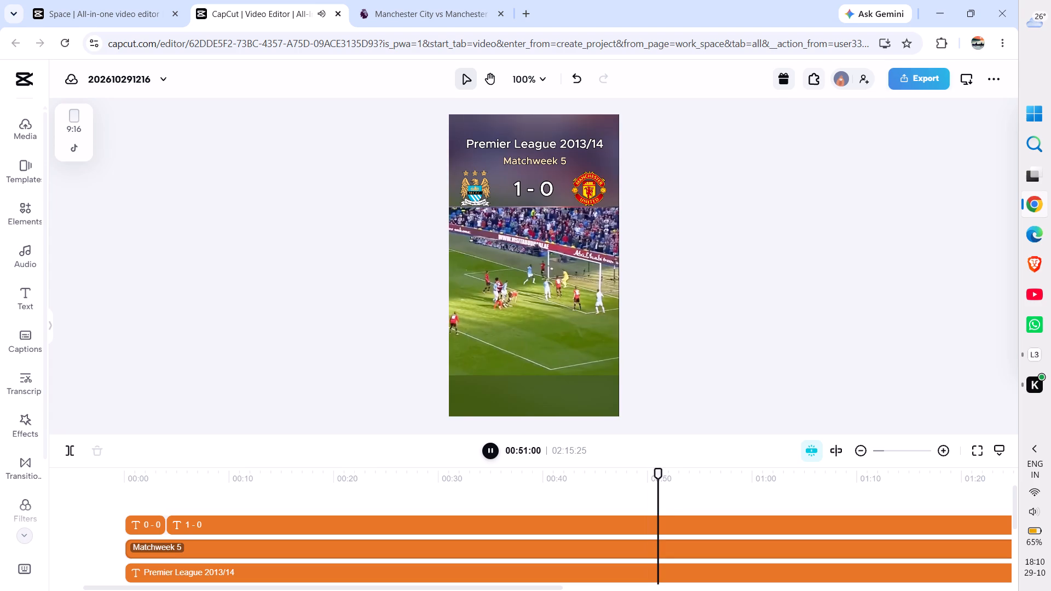
key(space)
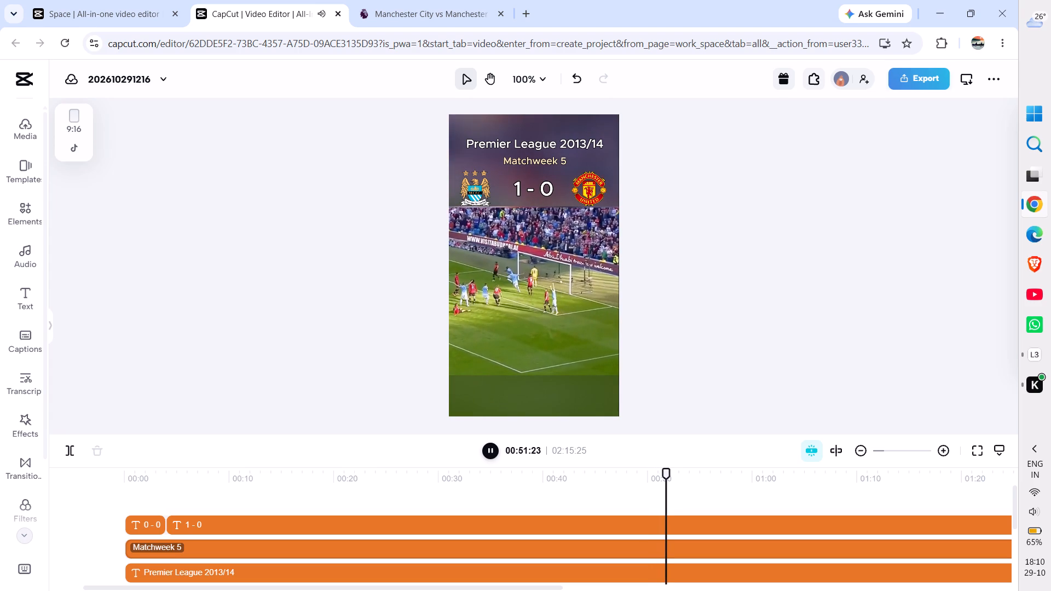
key(space)
key(space)
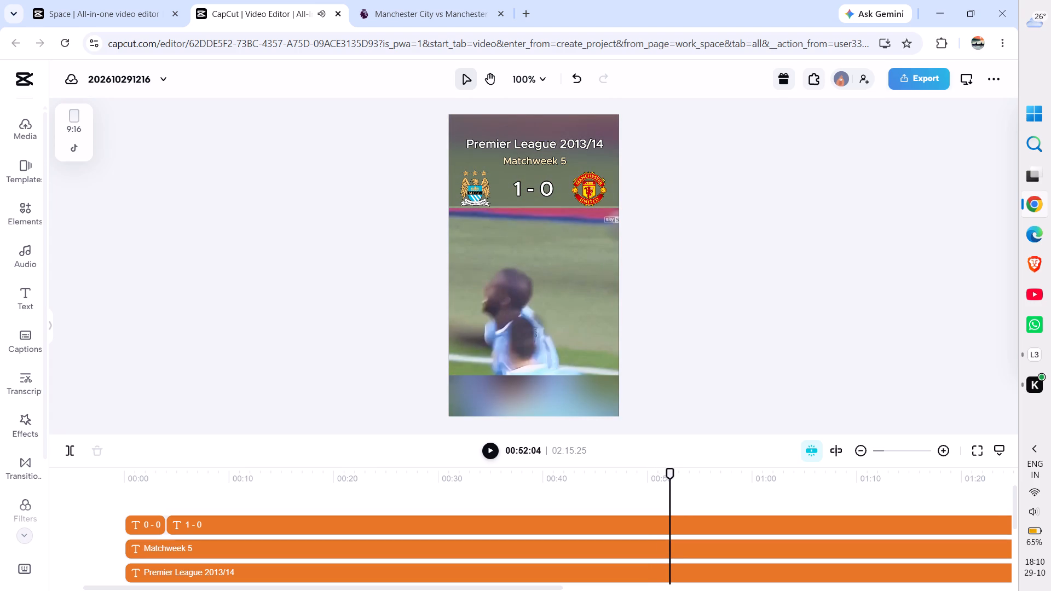
drag(672, 476, 666, 476)
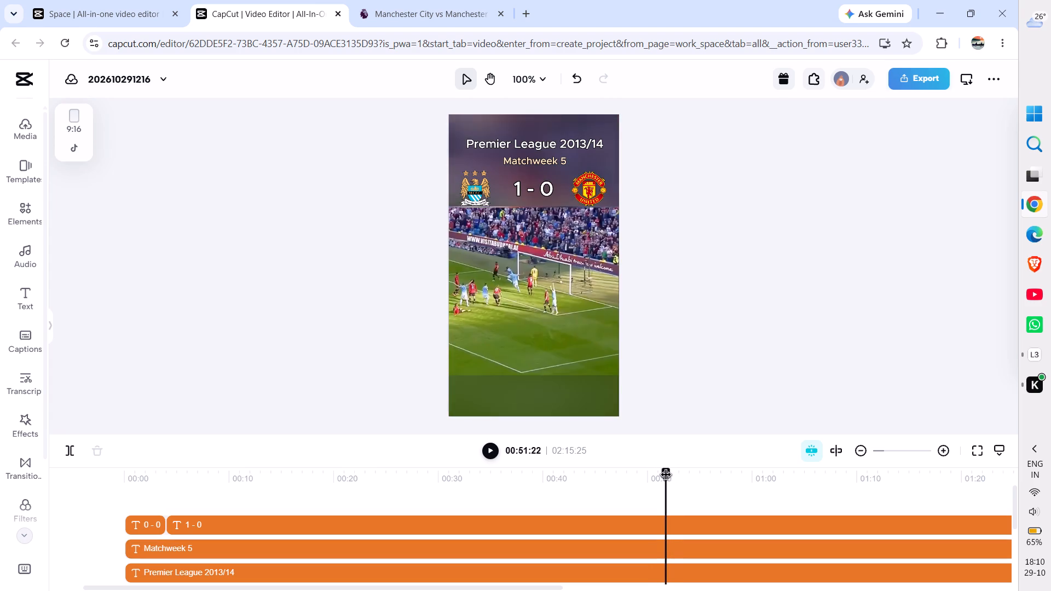
drag(666, 476, 667, 476)
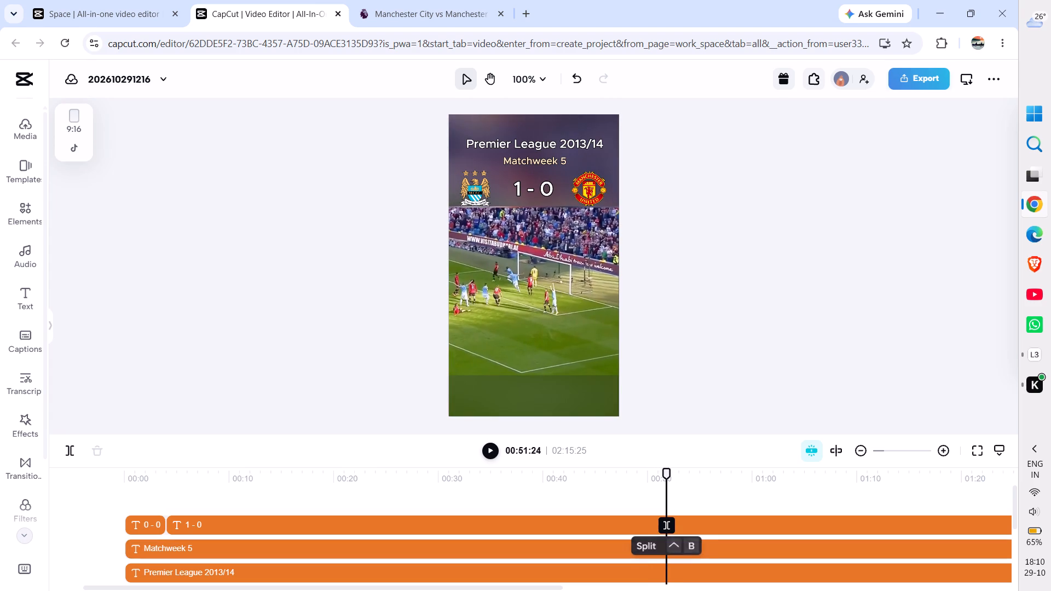
click(667, 523)
click(693, 524)
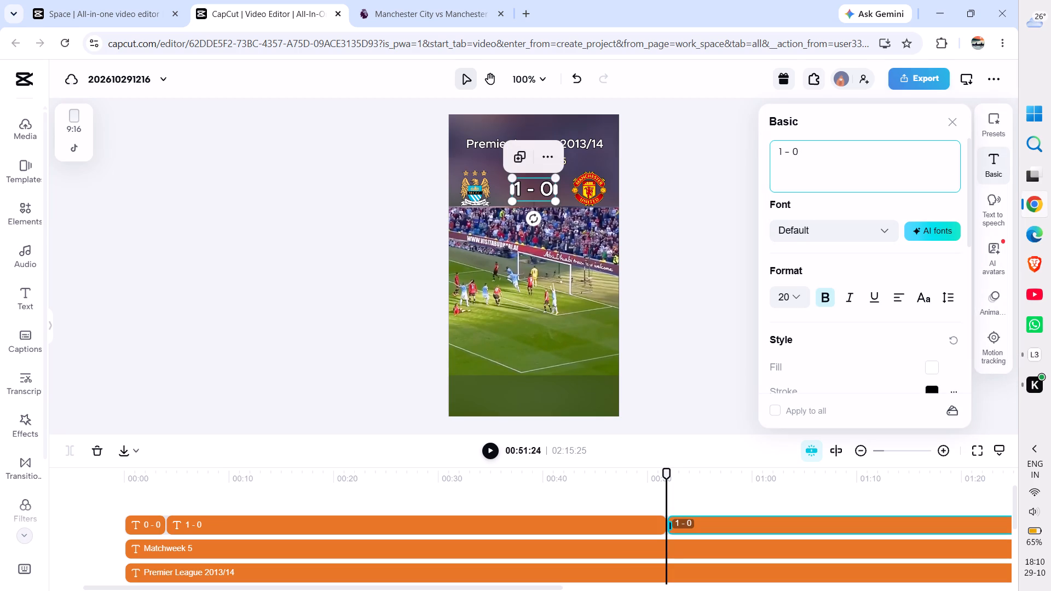
click(781, 160)
key(BackSpace)
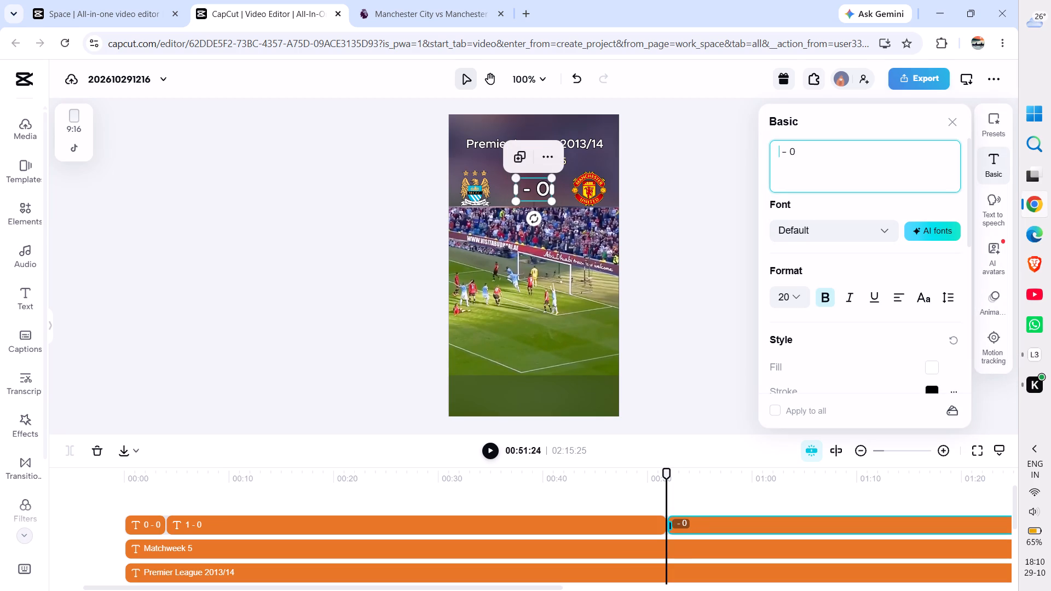
key(2)
click(704, 222)
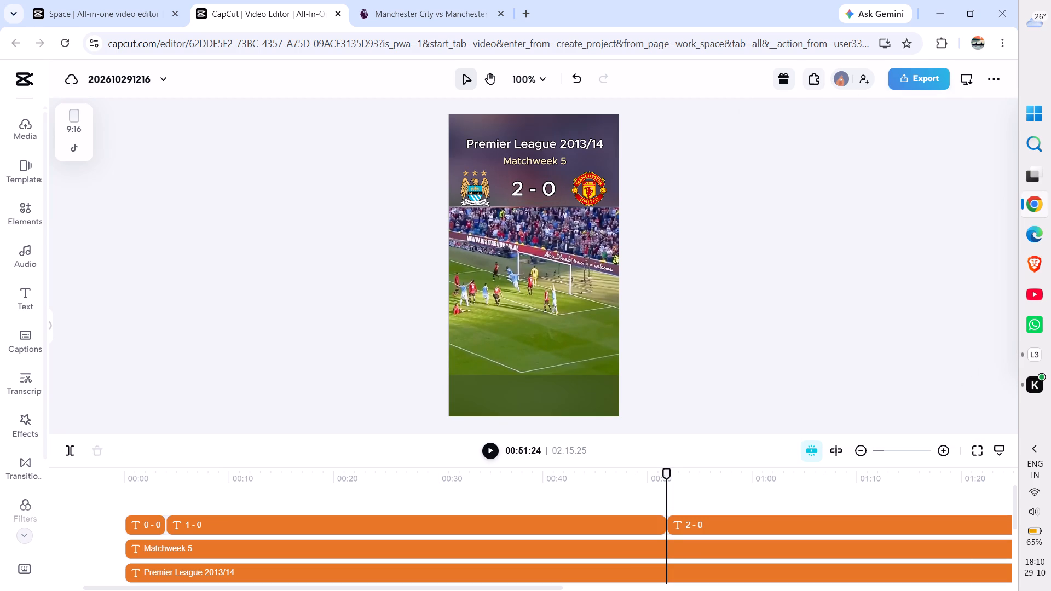
Play on until the third goal goes in, checking the scorers and goal minutes on the Premier League match page.
key(space)
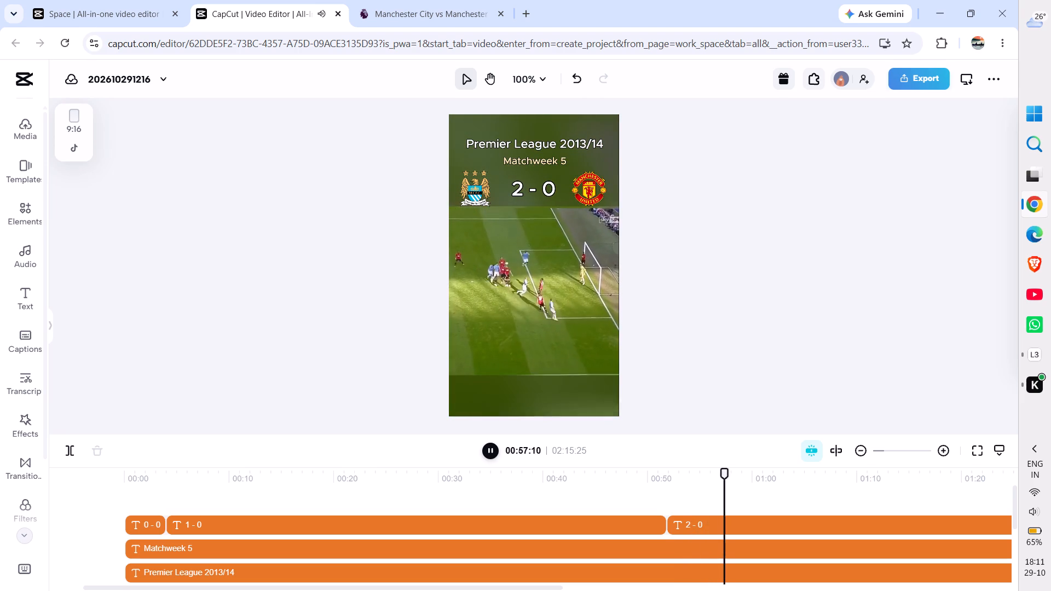
key(space)
click(421, 7)
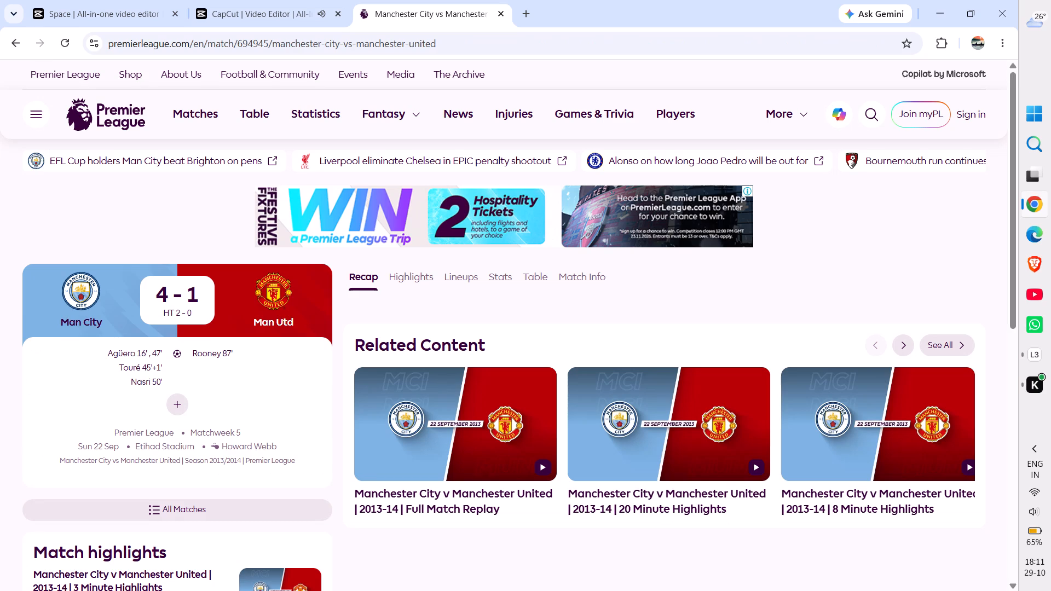
click(241, 9)
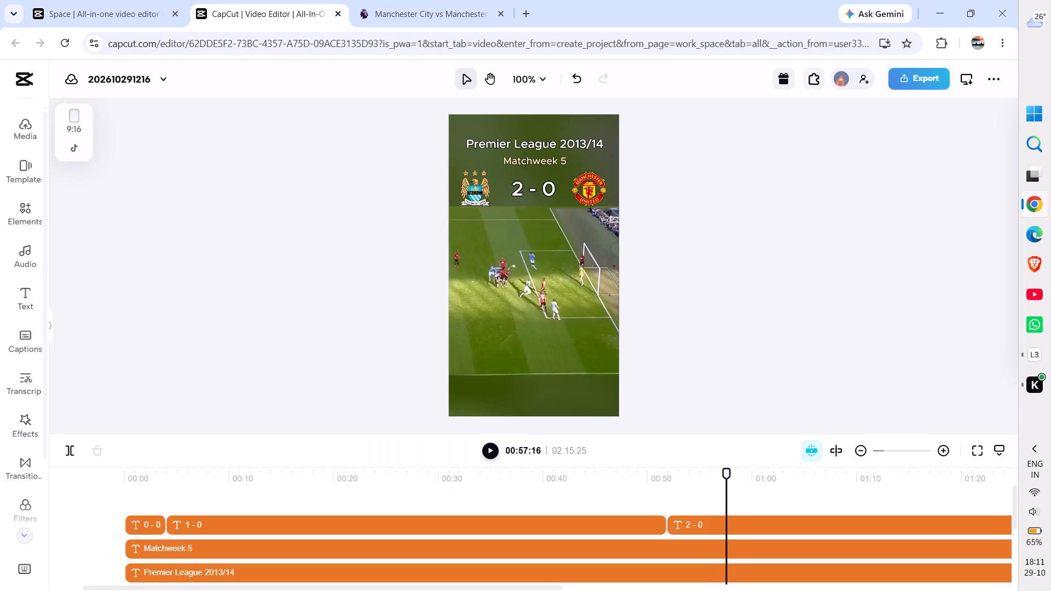
key(space)
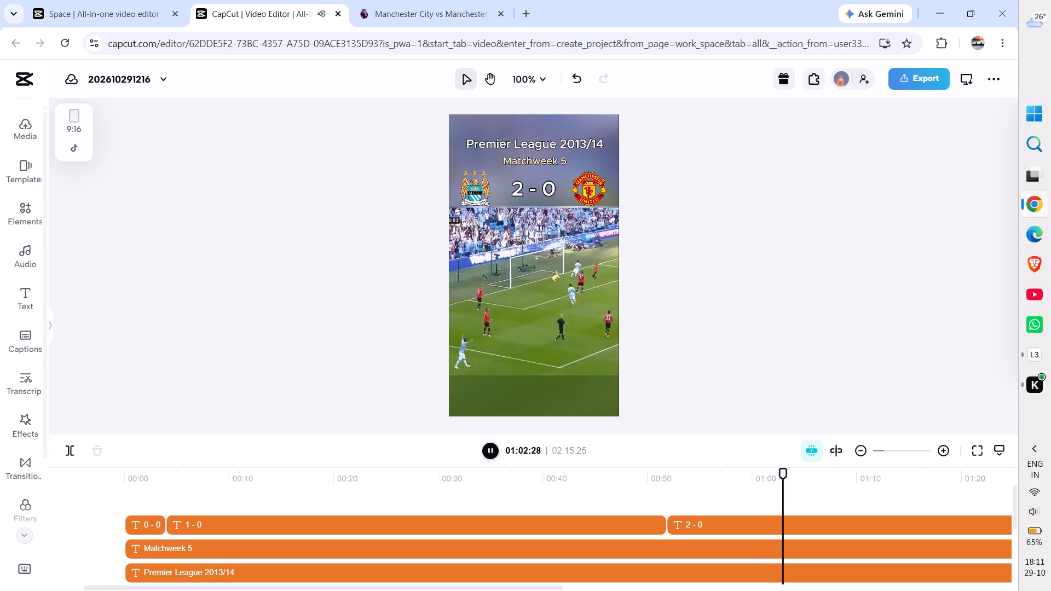
key(space)
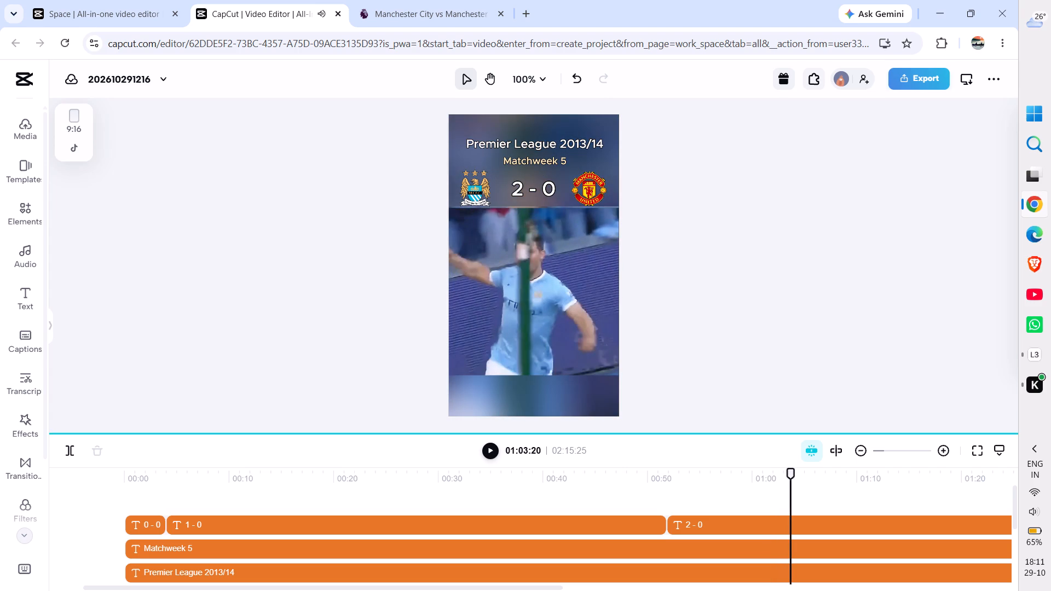
click(420, 0)
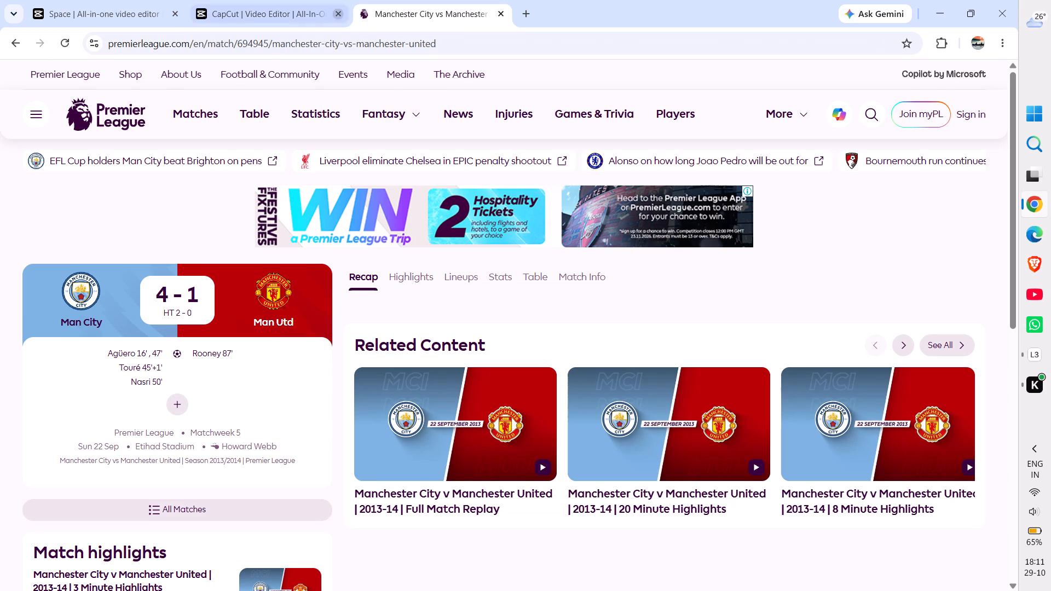
click(294, 12)
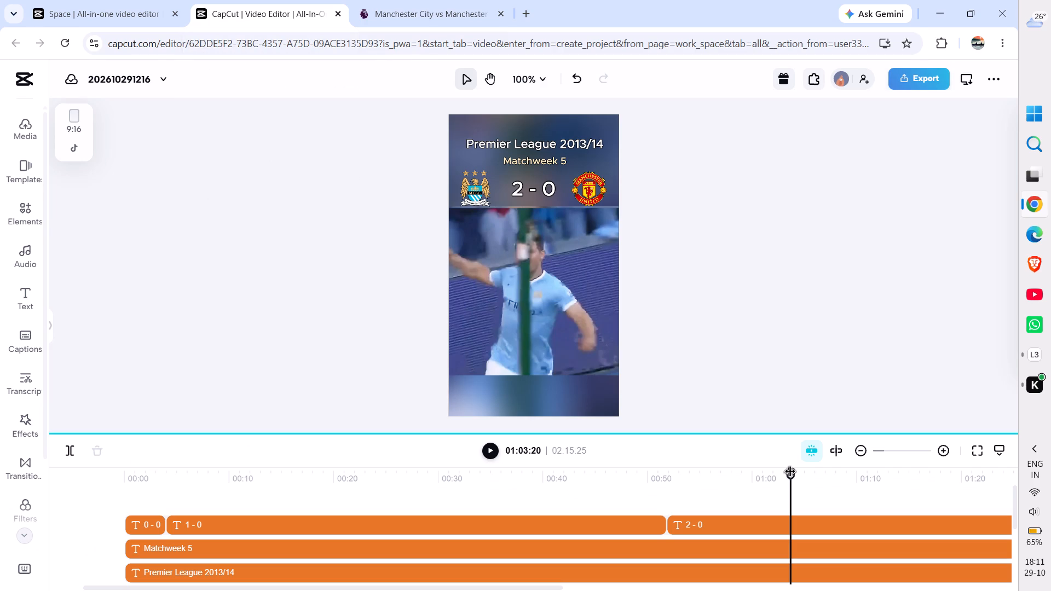
Split the "2 - 0" score text at 01:03:07, just after the third goal, and change its second part to "3 - 0".
key(ctrl+equal)
key(ctrl+equal)
key(ctrl+equal)
key(ctrl+equal)
key(ctrl+equal)
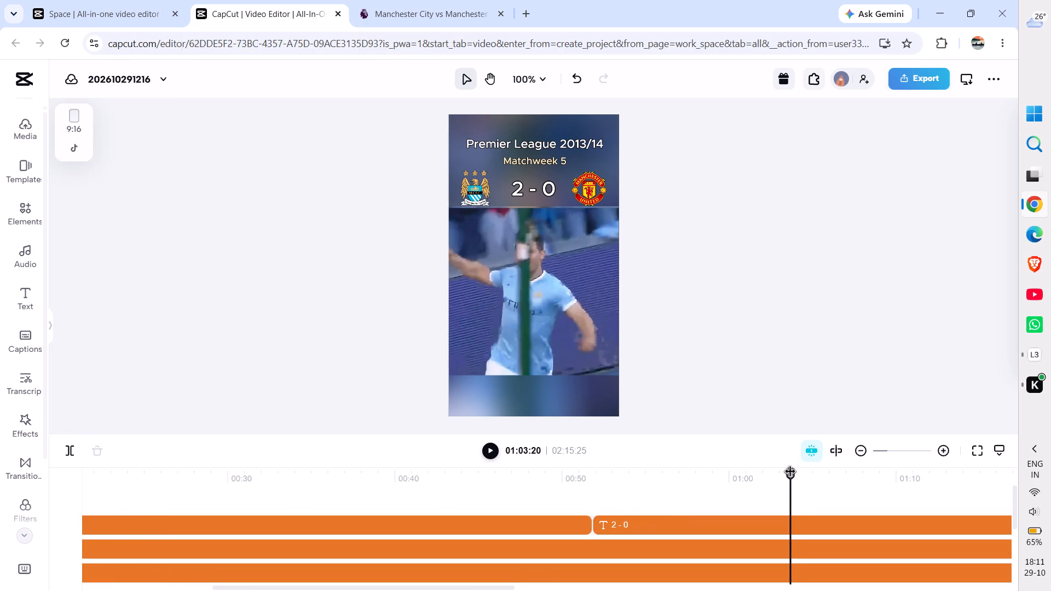
drag(790, 473, 778, 473)
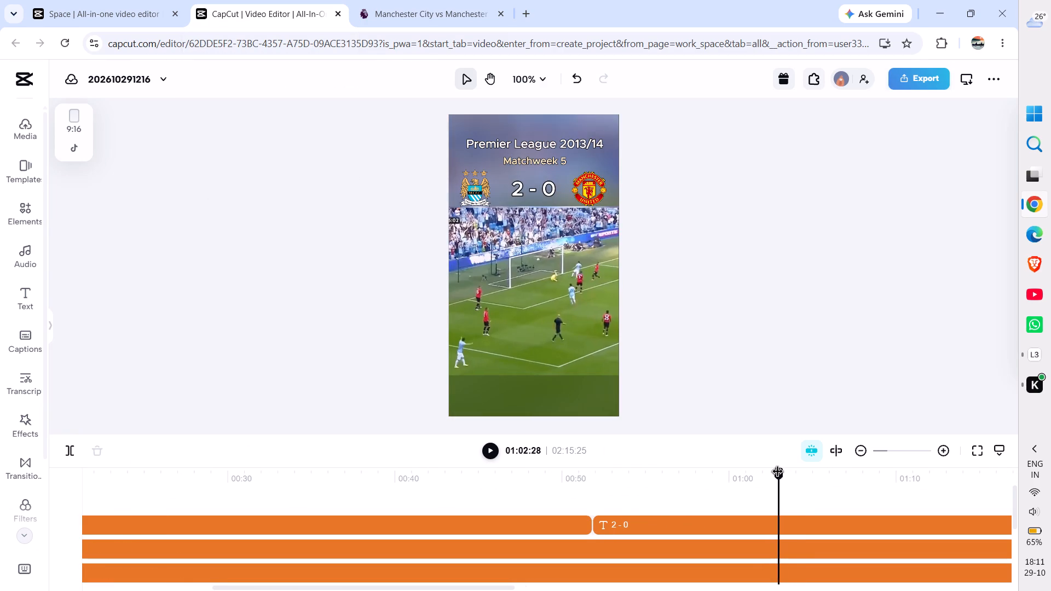
drag(778, 473, 779, 473)
key(space)
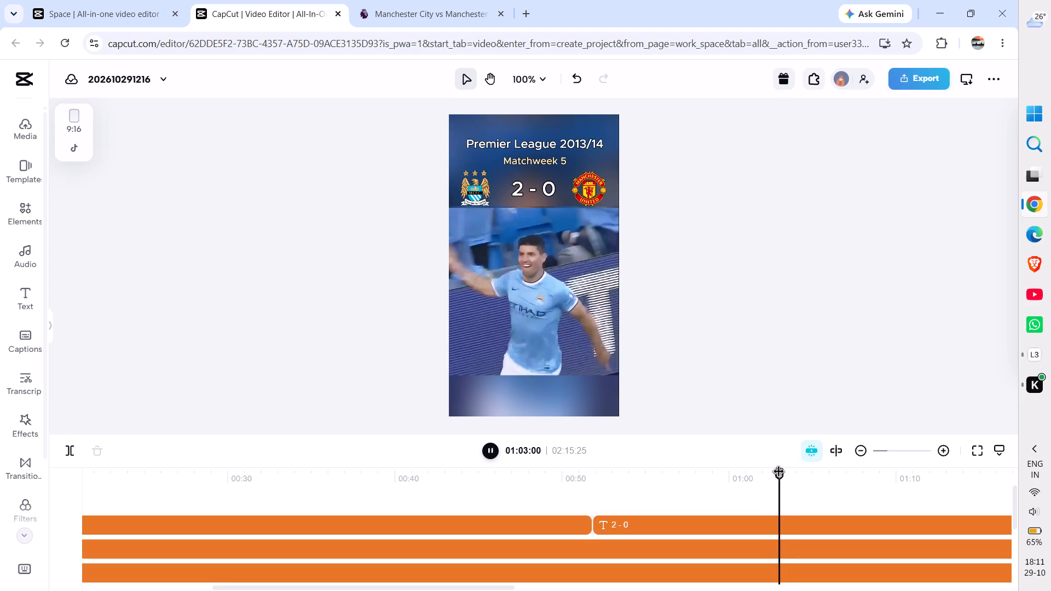
key(space)
drag(779, 473, 766, 474)
key(space)
key(space)
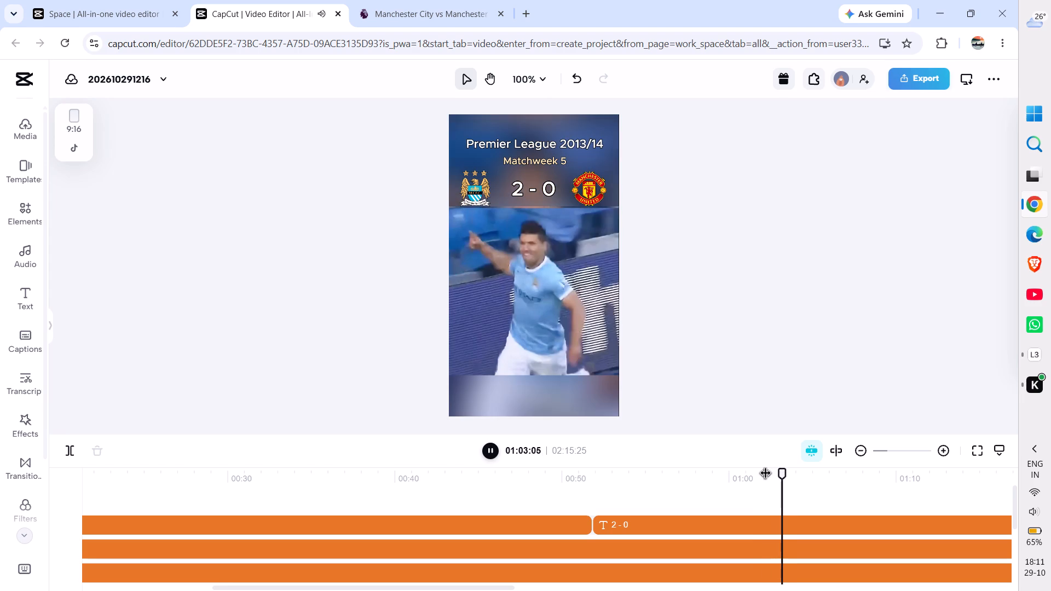
click(781, 524)
click(813, 524)
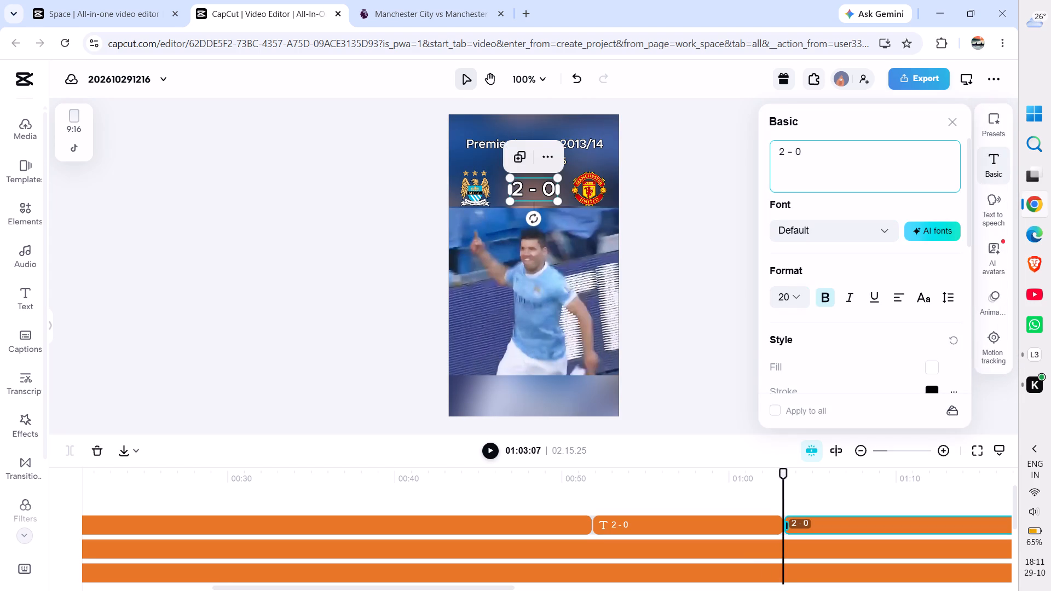
click(785, 161)
key(BackSpace)
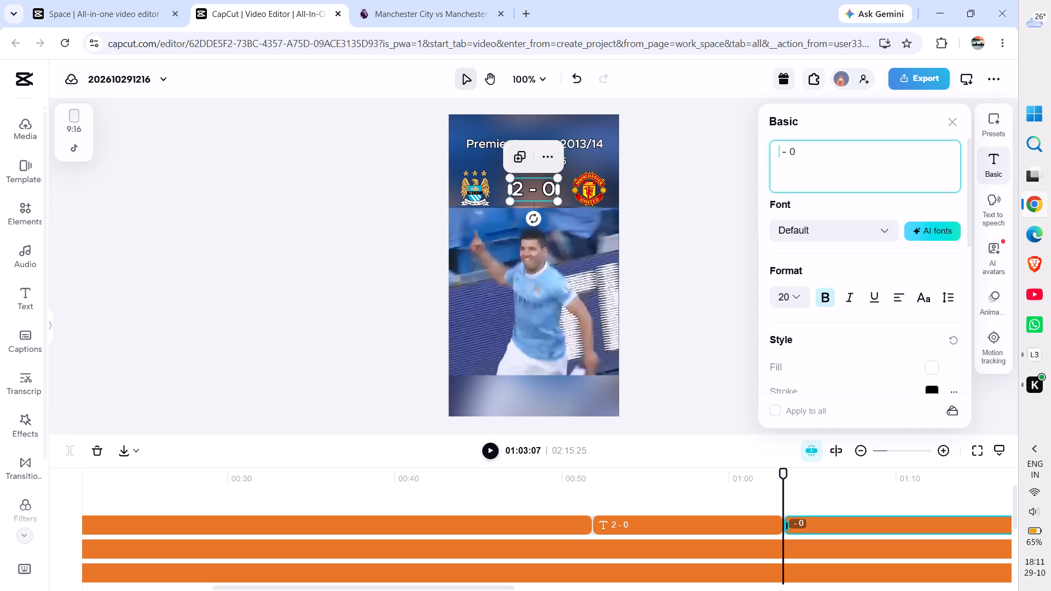
key(3)
click(676, 193)
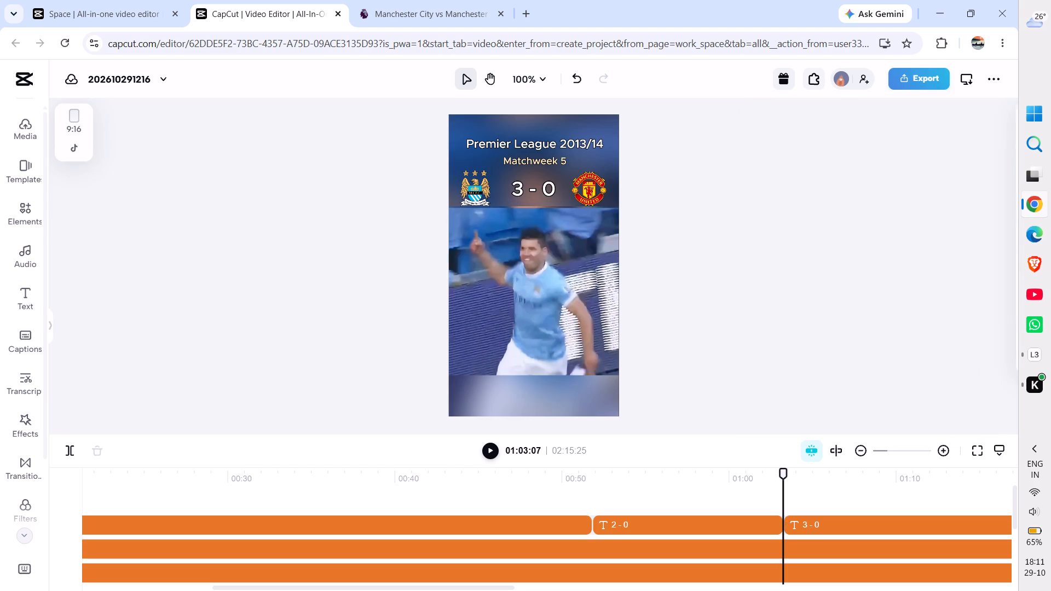
Play on to the fourth goal, split the "3 - 0" score text at 01:15:24 and change its second part to "4 - 0".
key(space)
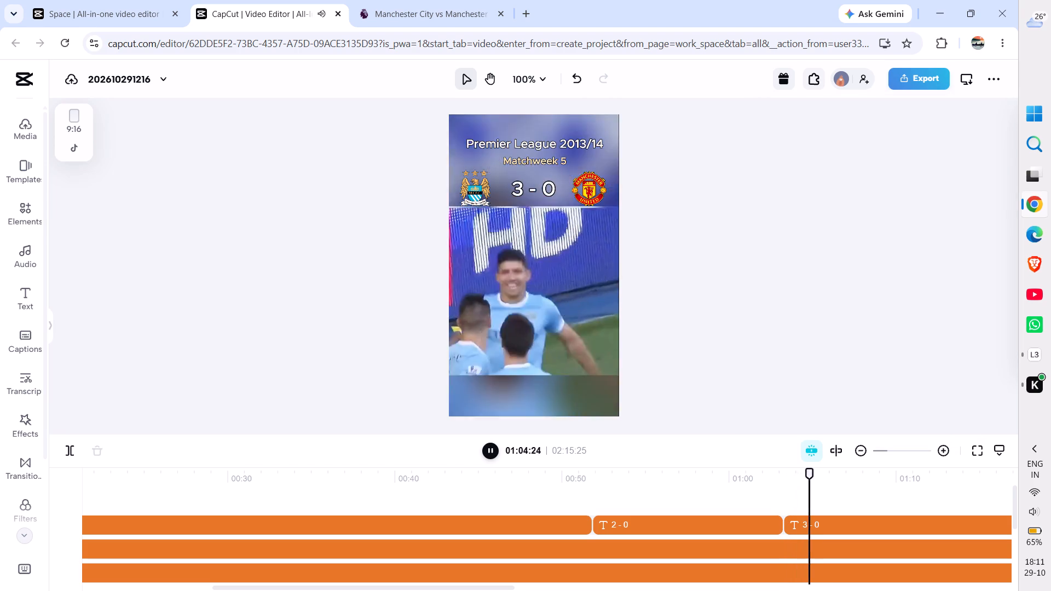
key(space)
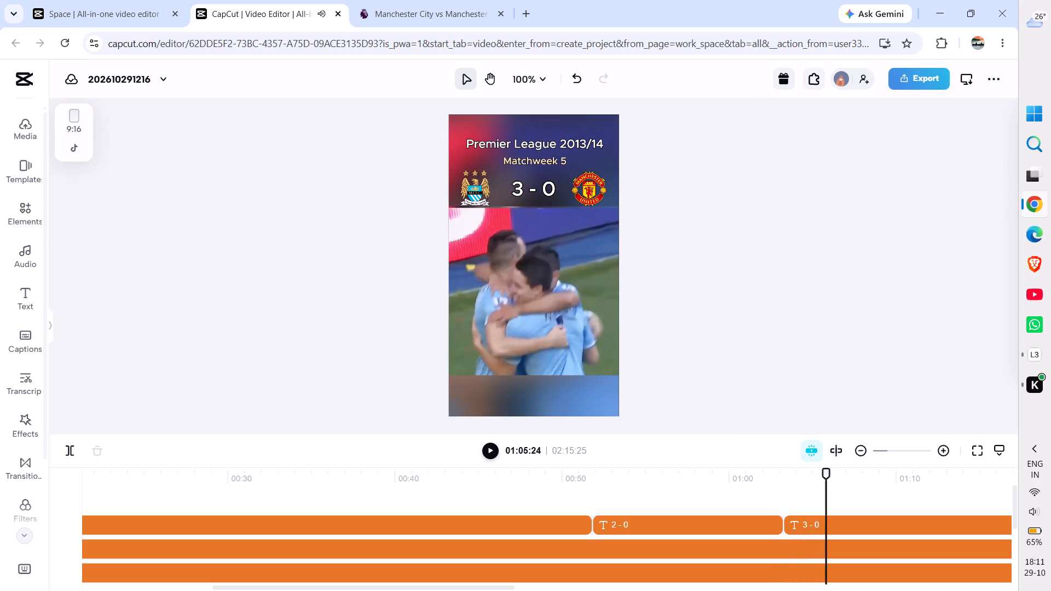
key(space)
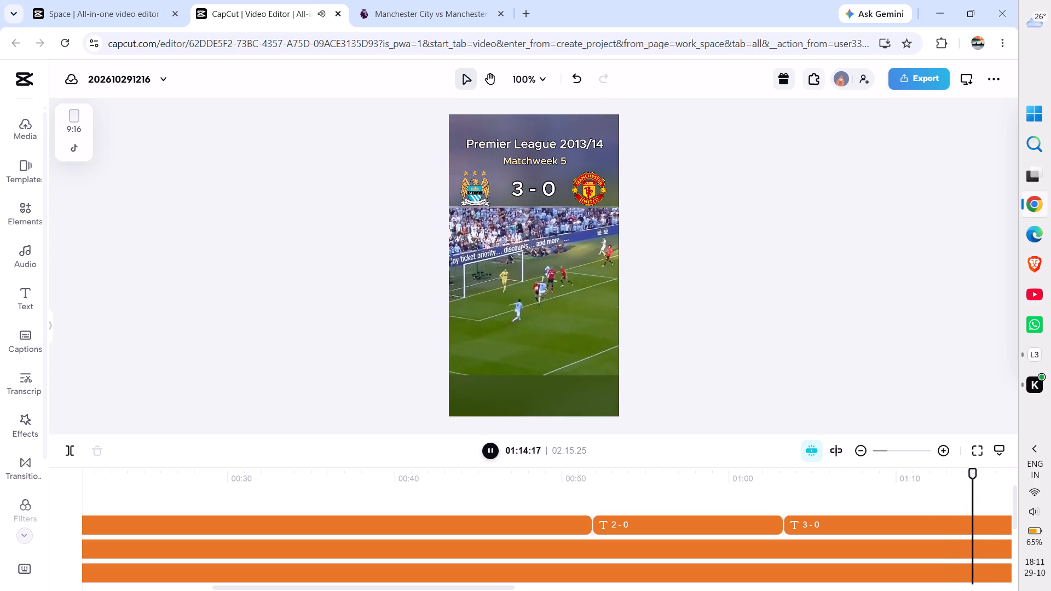
key(space)
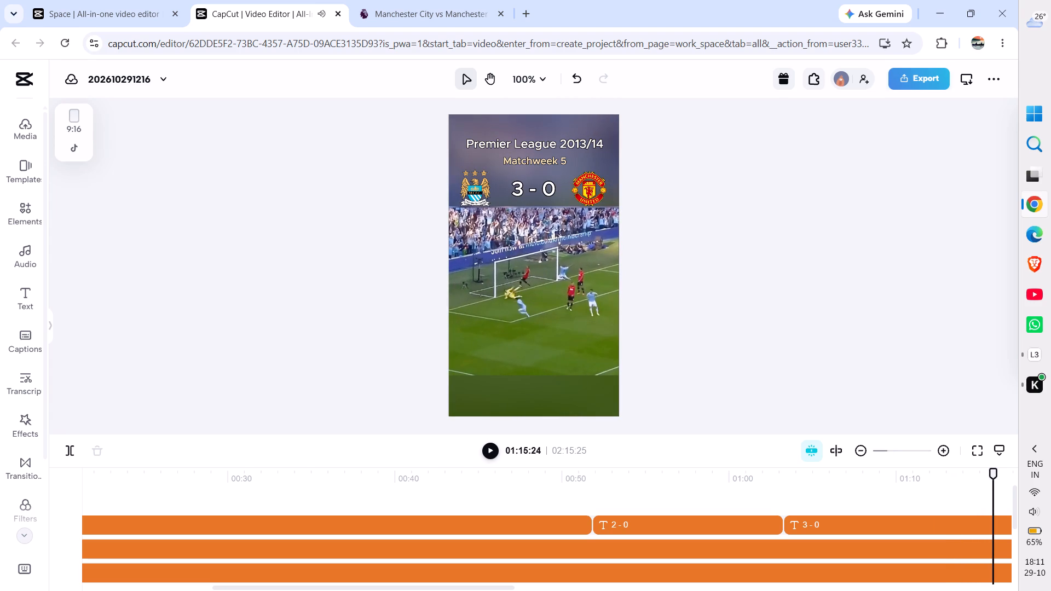
click(994, 522)
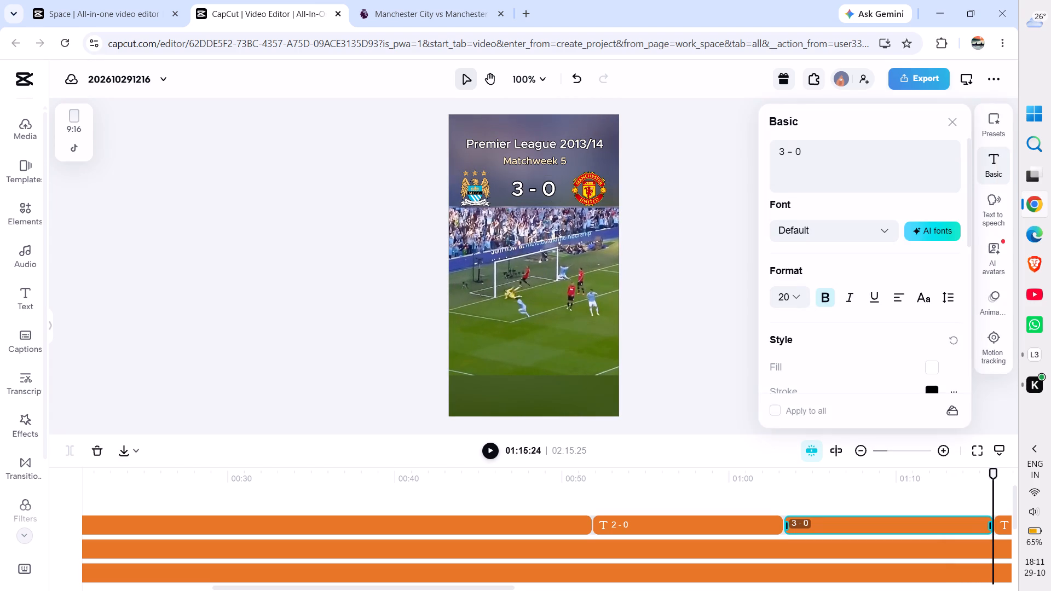
scroll(964, 525, left, 3)
click(912, 528)
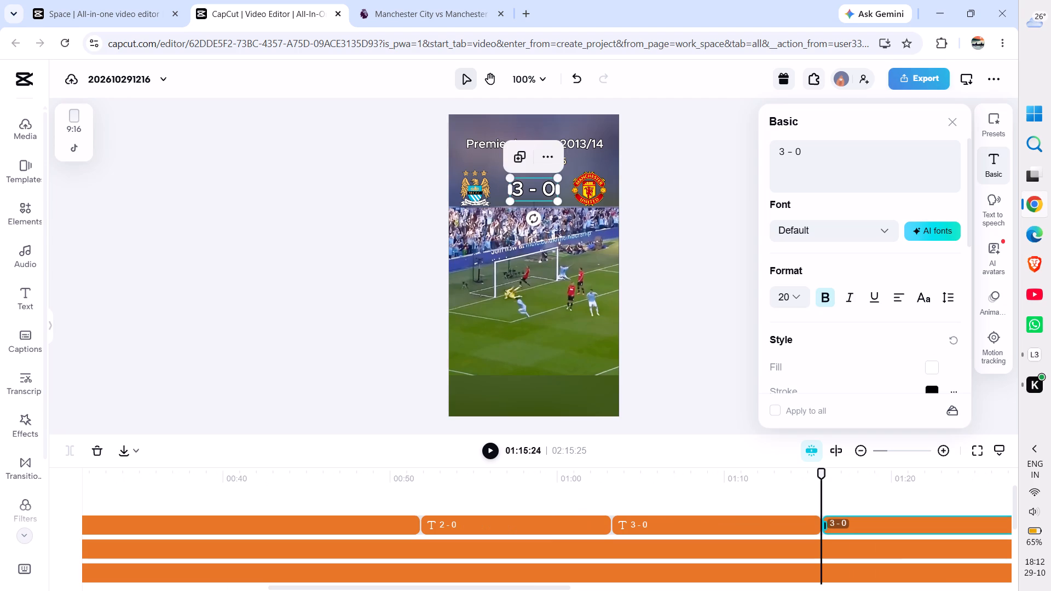
click(786, 151)
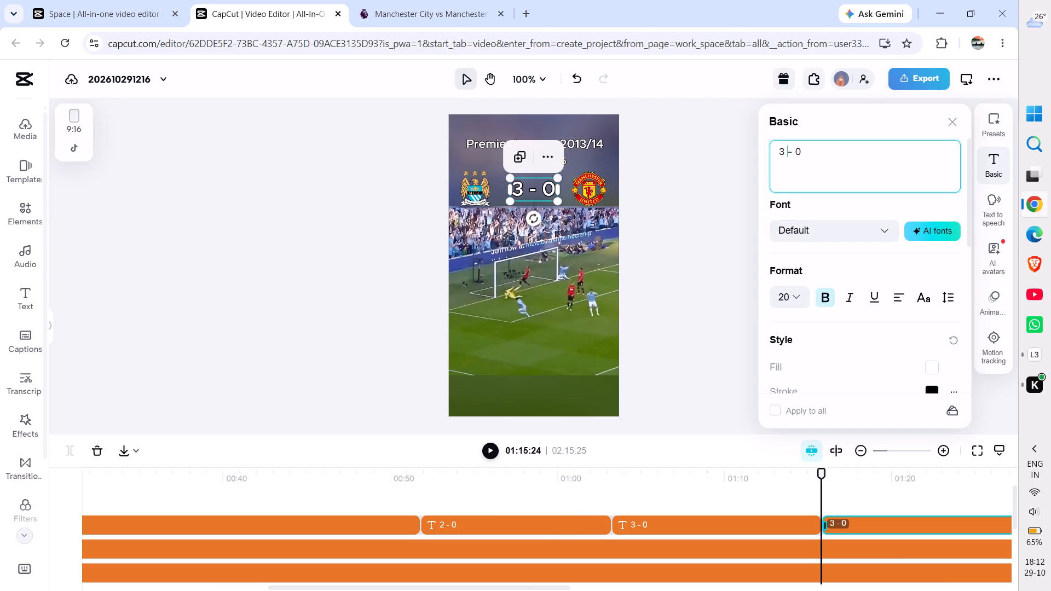
click(784, 157)
key(BackSpace)
key(4)
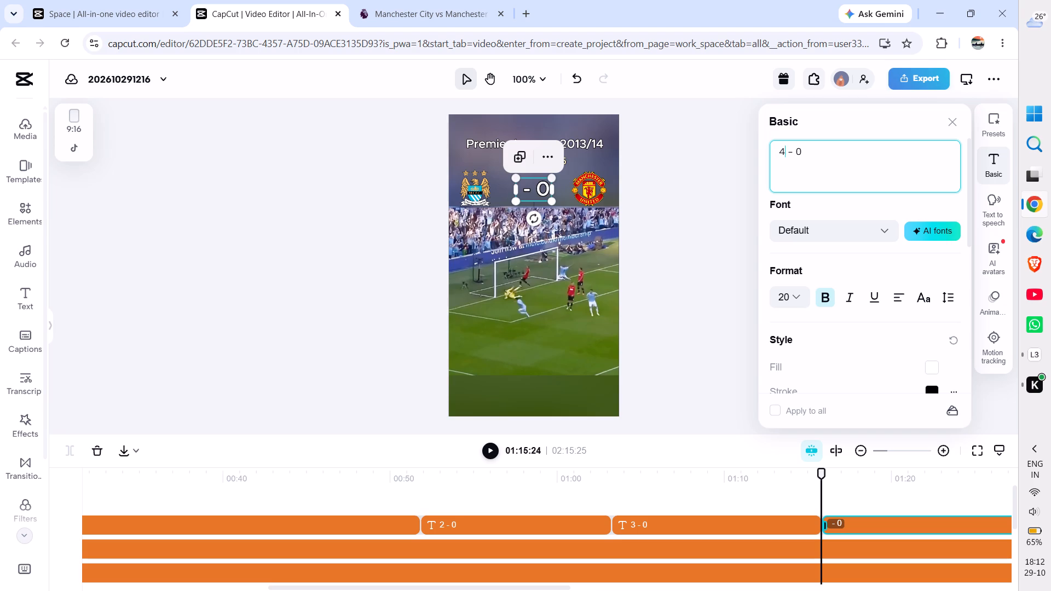
click(700, 217)
Play on from the fourth goal to look for the next goal, pausing at 01:34:25.
key(space)
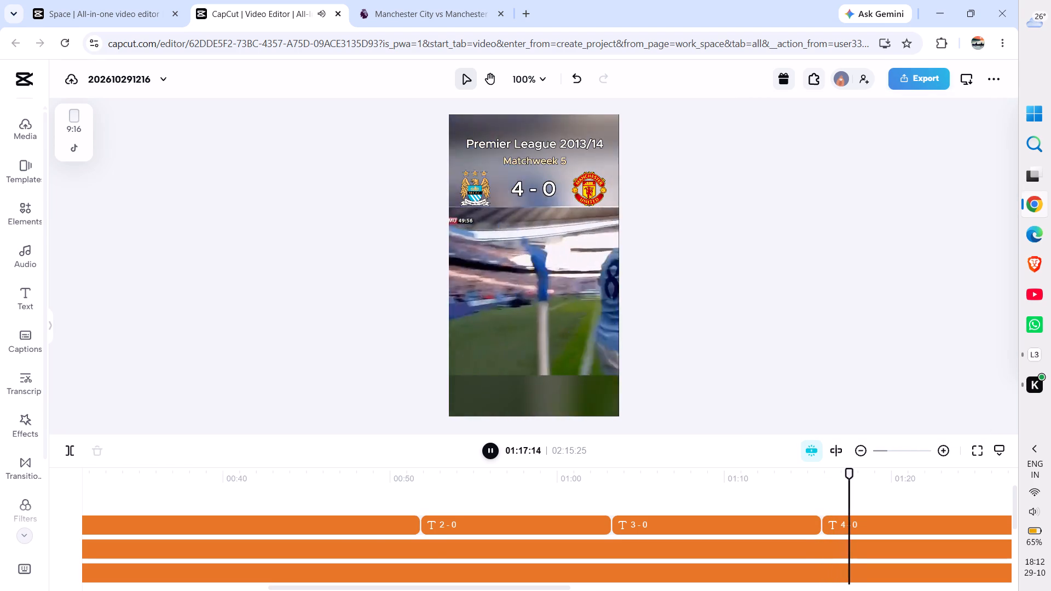
scroll(759, 514, left, 8)
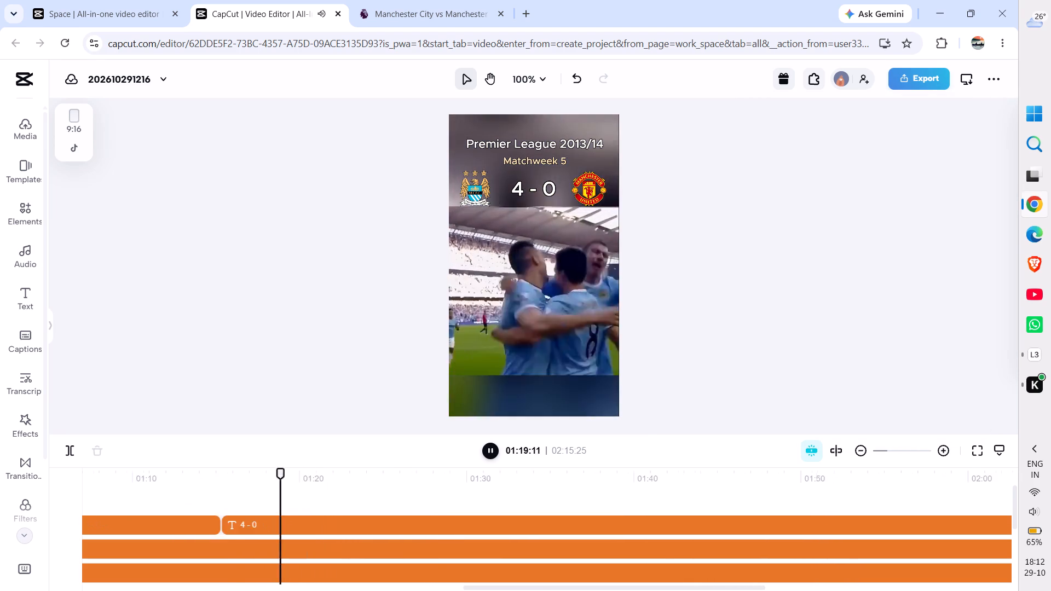
scroll(759, 514, left, 1)
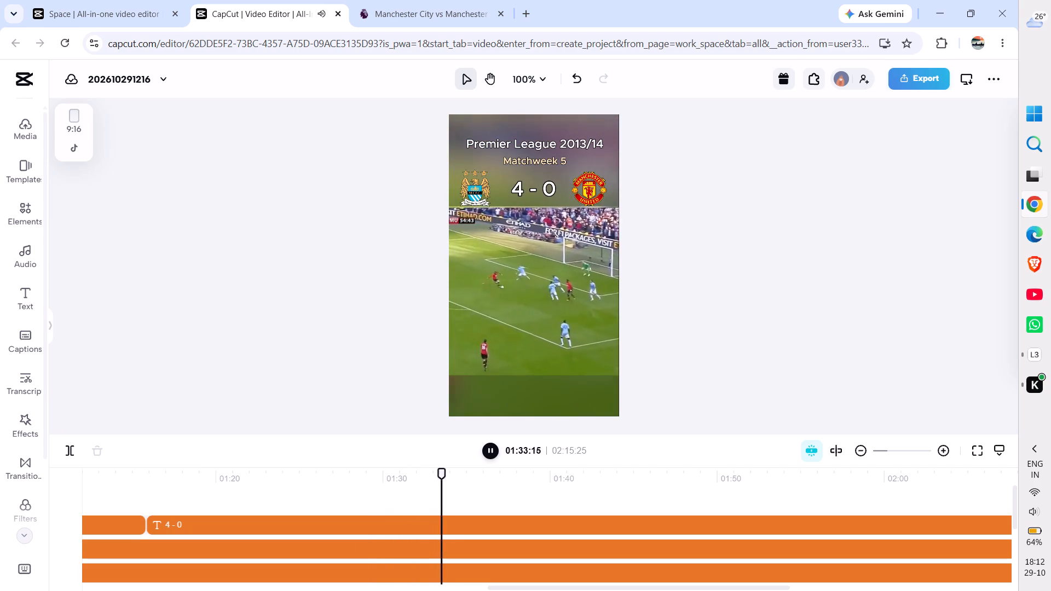
key(space)
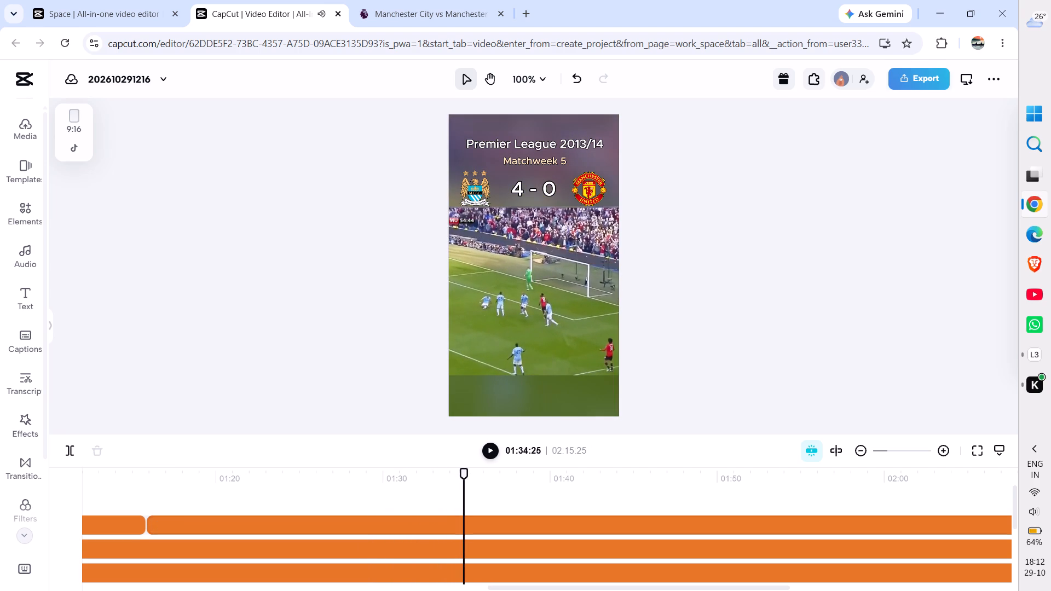
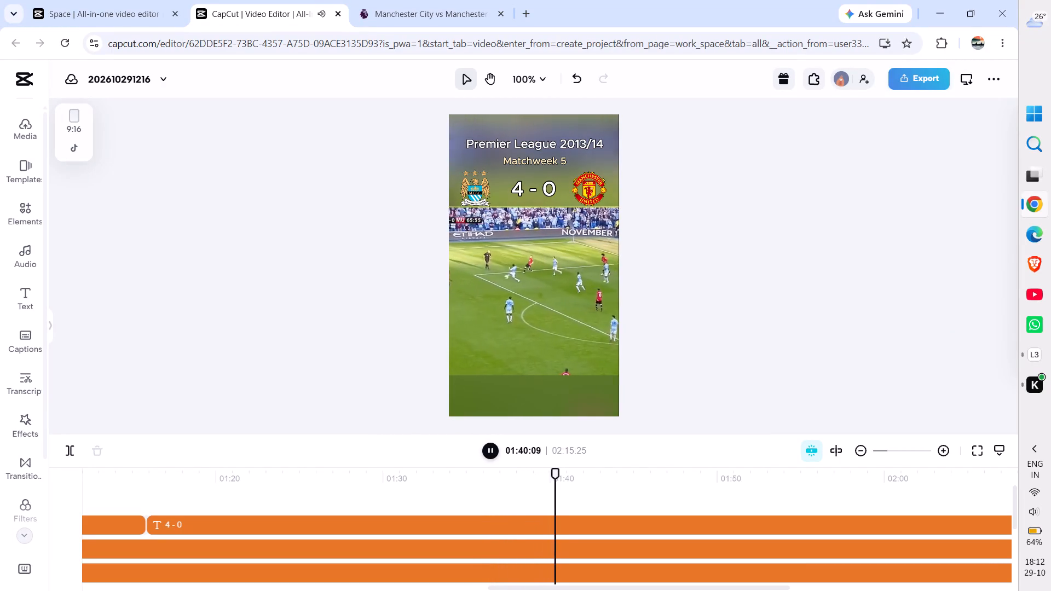
Pause playback at 01:41:13, look over the recorded sessions list in Loggy3 and return to the video editor.
key(space)
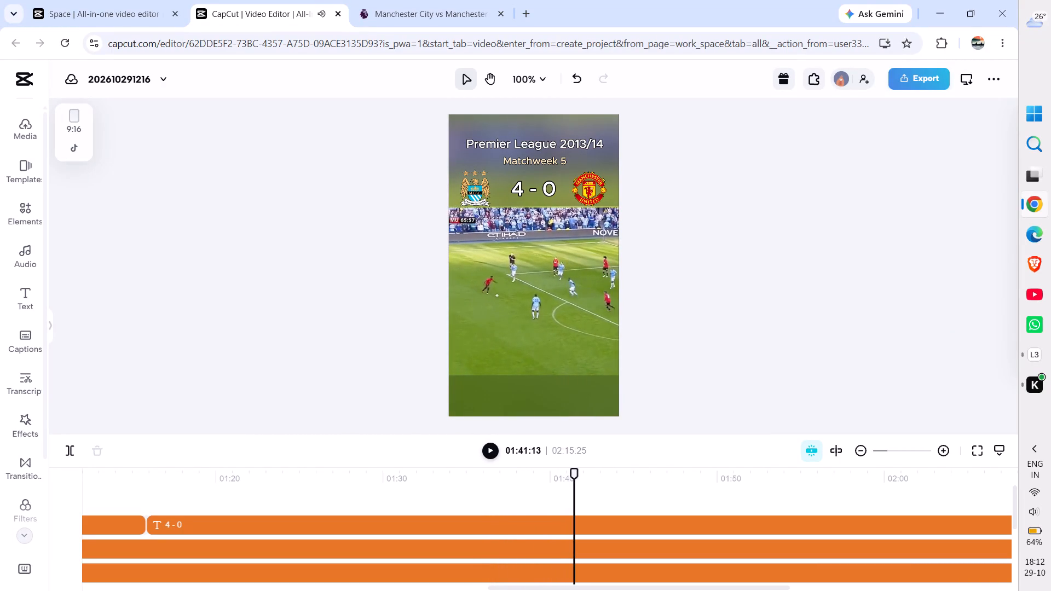
click(1033, 353)
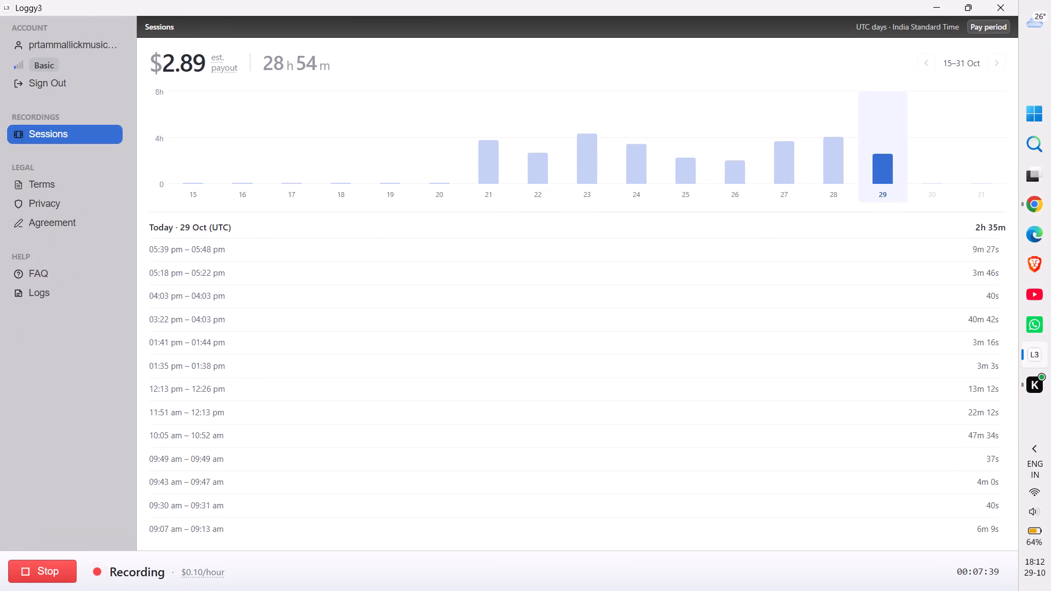
scroll(810, 355, up, 1)
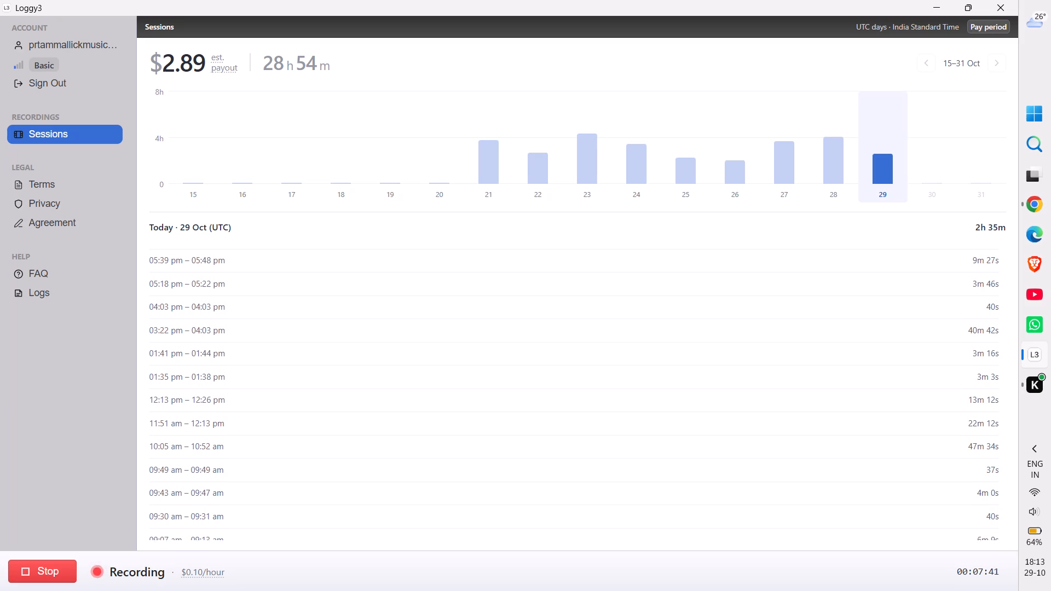
scroll(810, 355, up, 2)
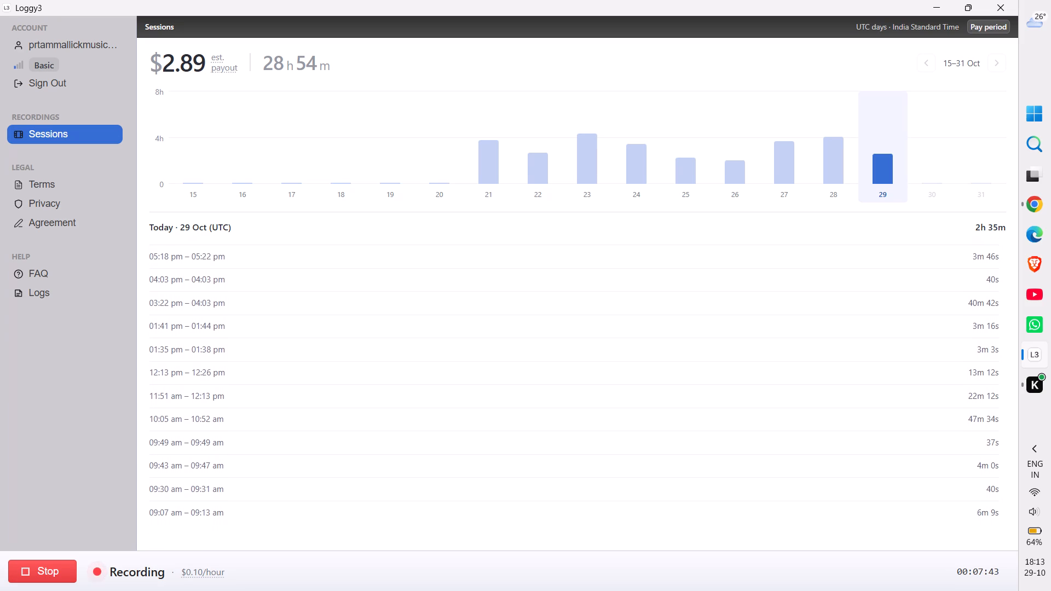
scroll(810, 355, up, 5)
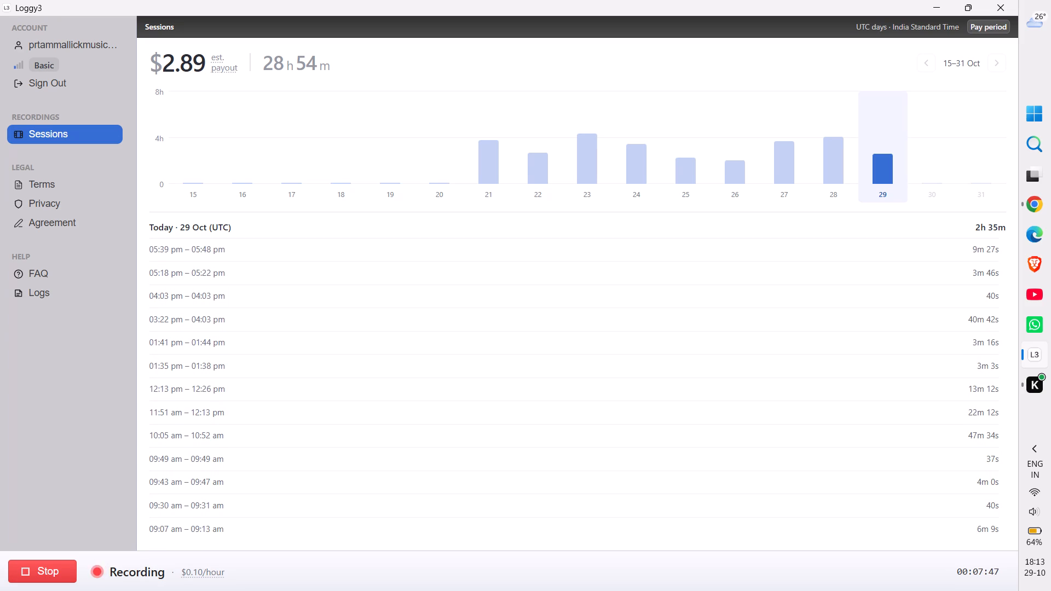
click(1035, 353)
Play on to Manchester United's goal, split the "4 - 0" score text at 02:12:13 and change its second part to "4 - 1".
key(space)
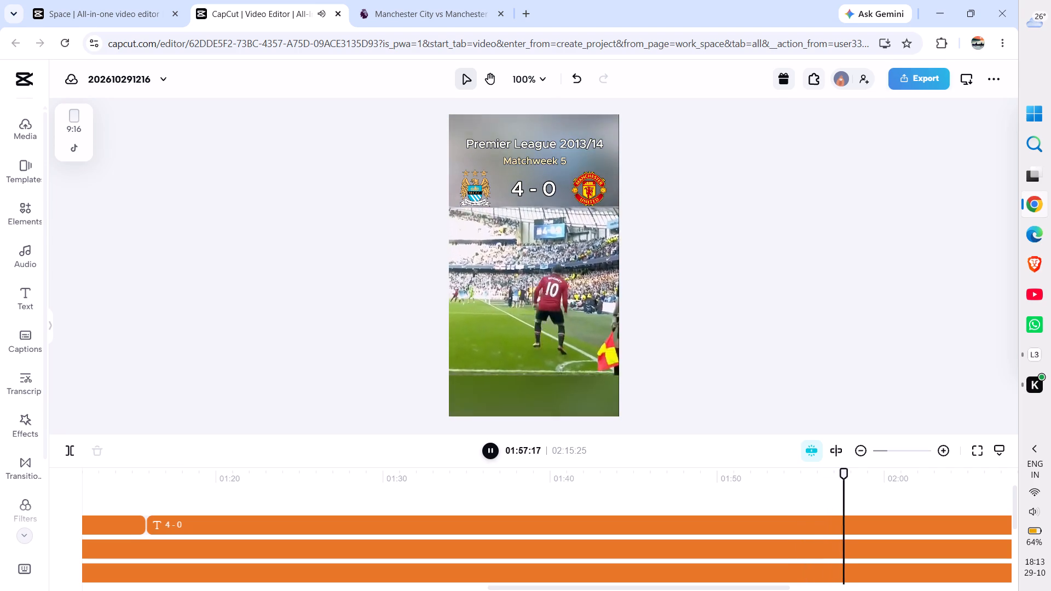
key(space)
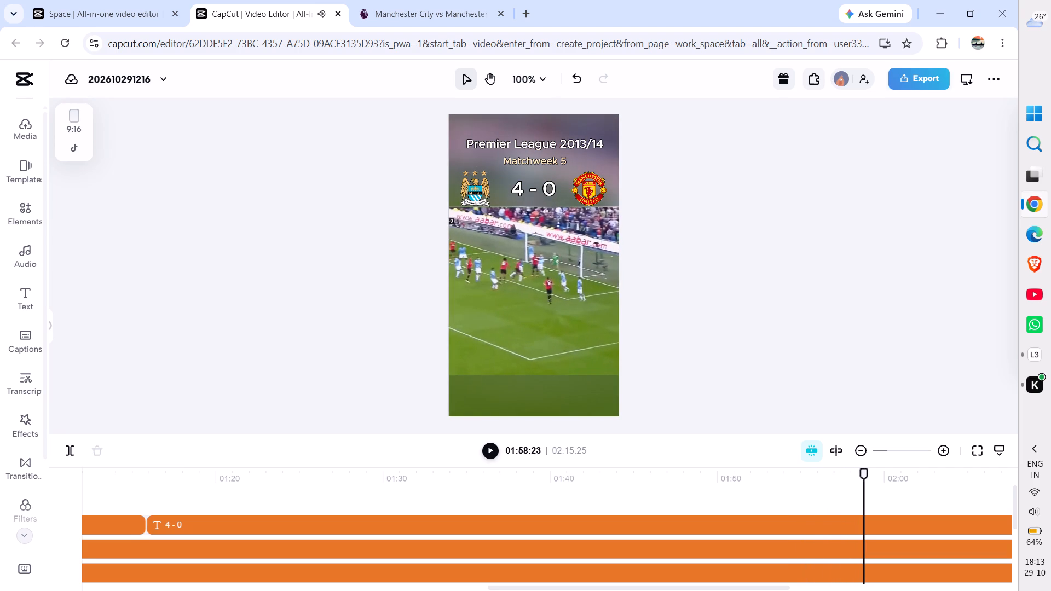
scroll(763, 519, left, 5)
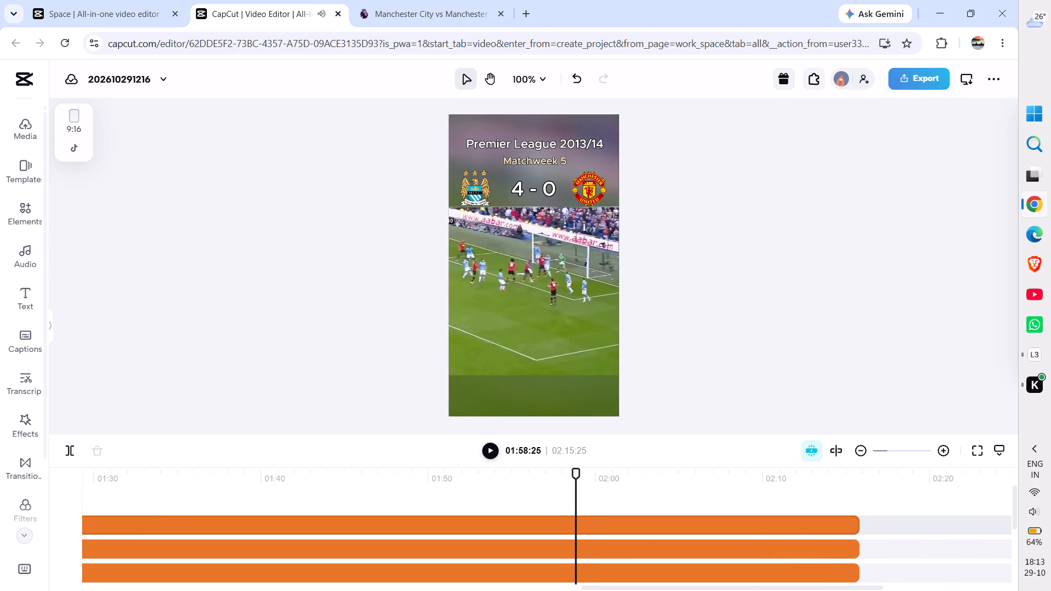
key(space)
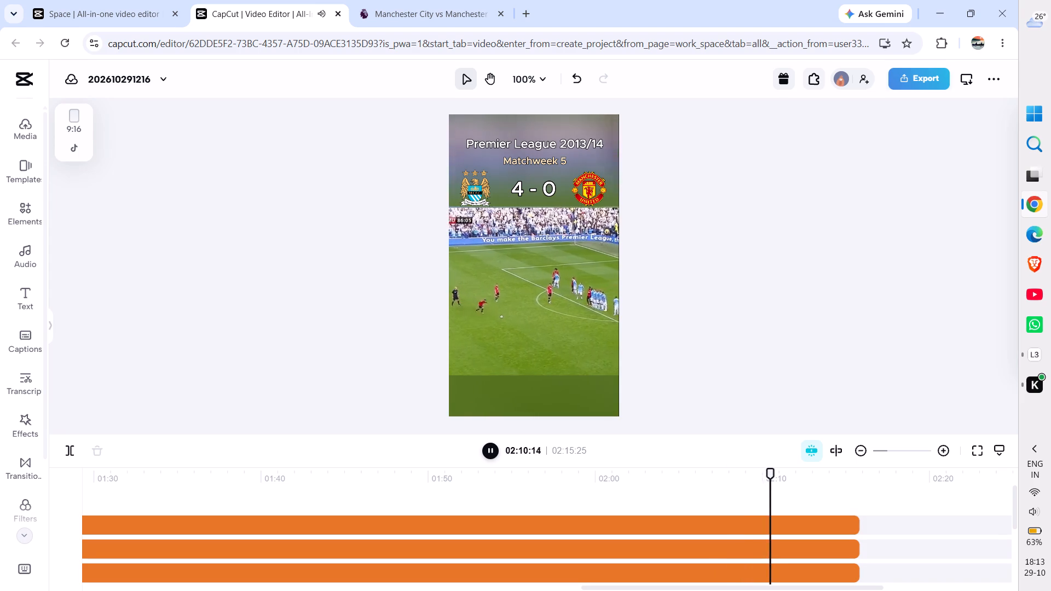
key(space)
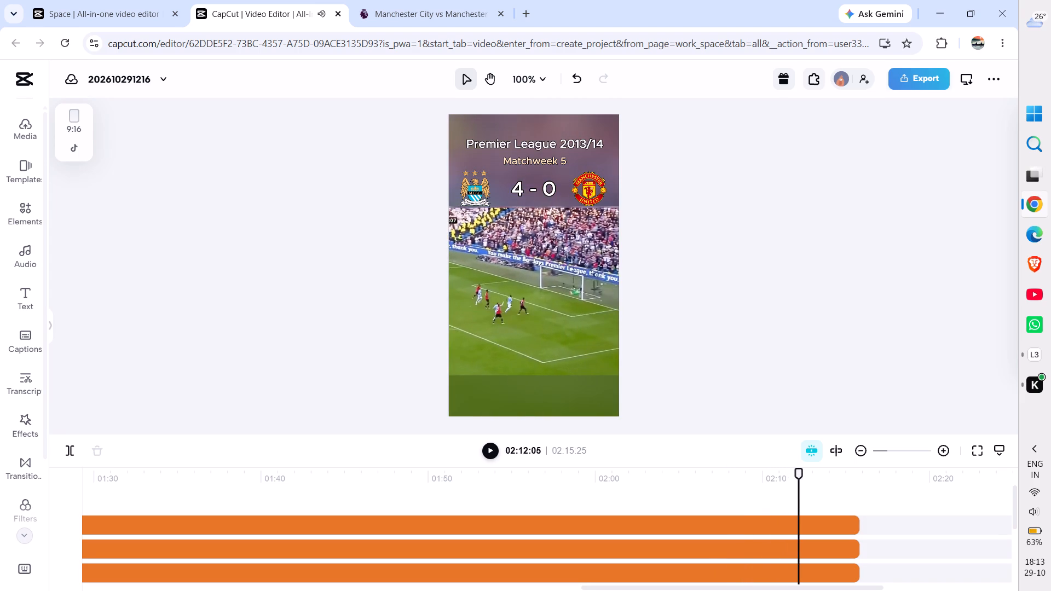
key(space)
key(space)
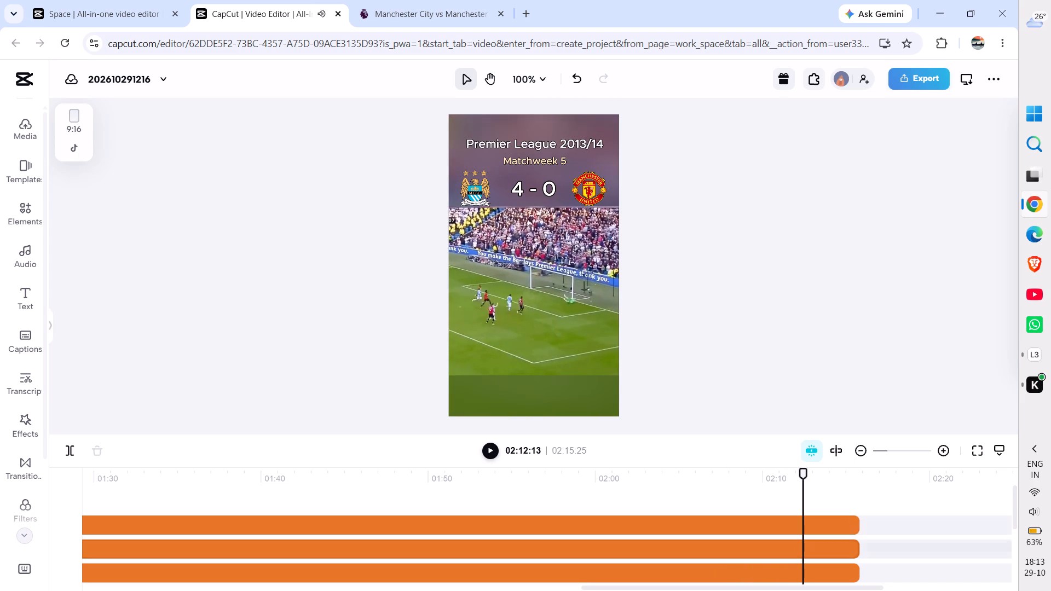
click(801, 520)
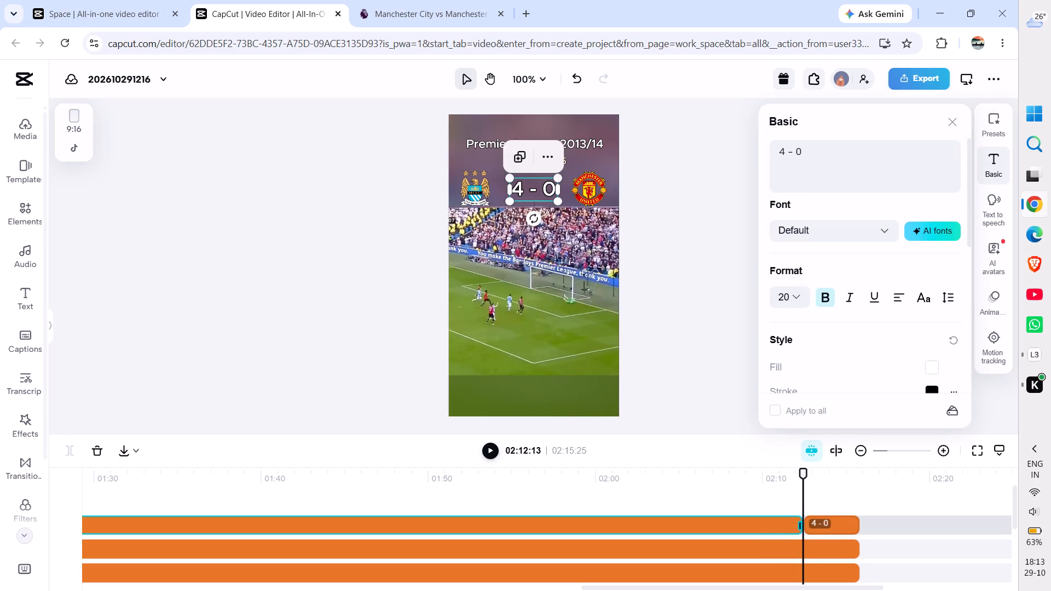
click(822, 520)
click(801, 155)
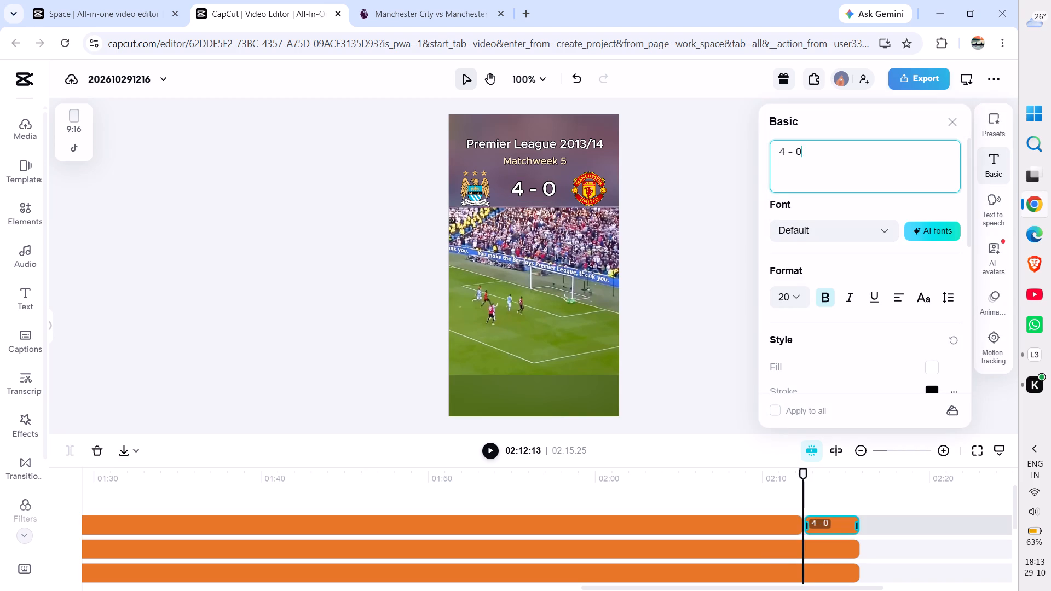
key(BackSpace)
key(1)
click(683, 222)
Play the video through to its end, then replay the opening and pause at 00:01:12.
key(space)
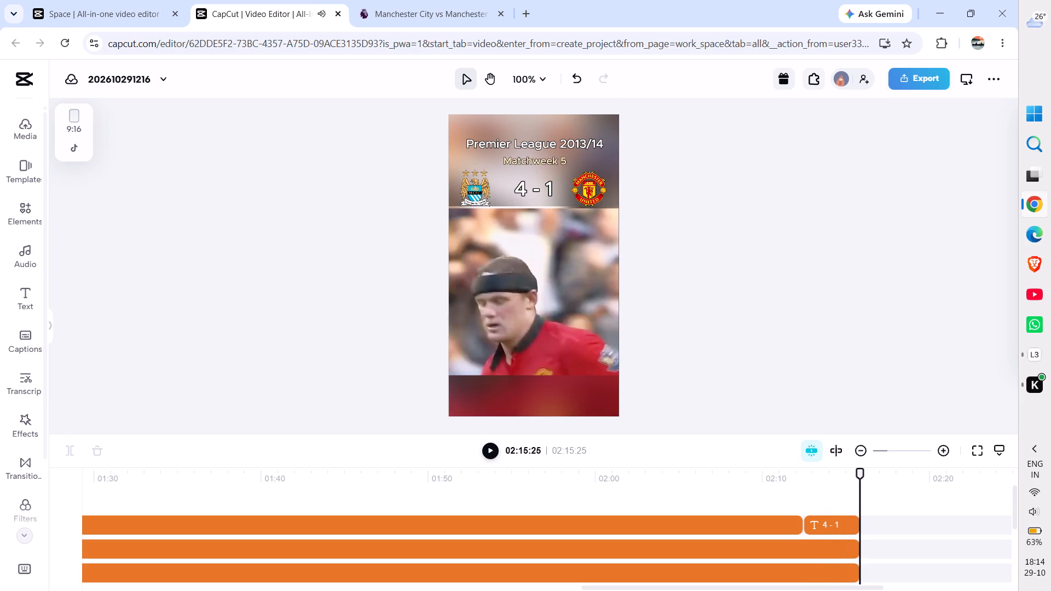
key(space)
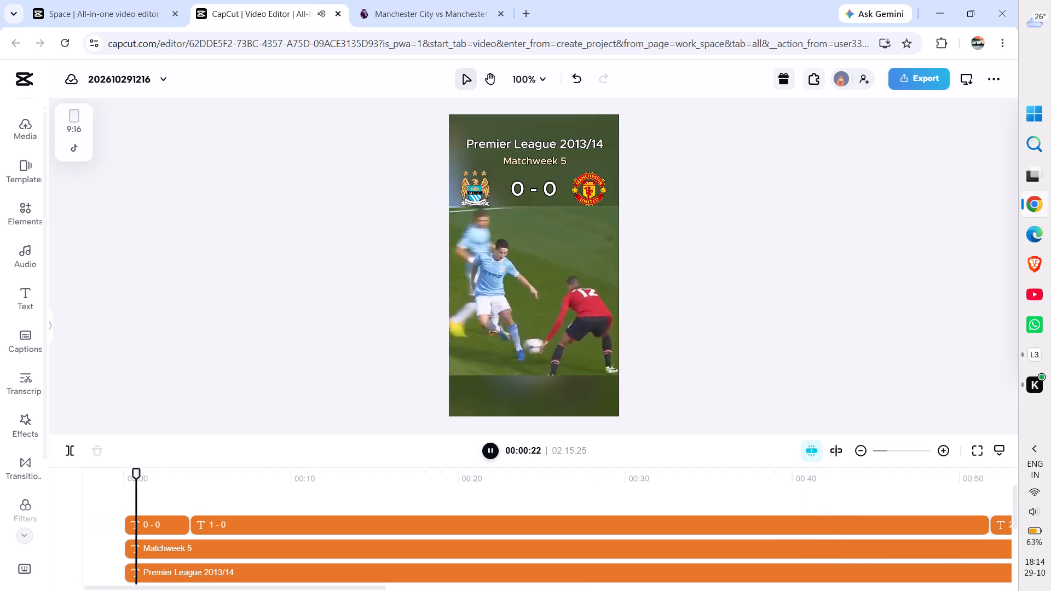
key(space)
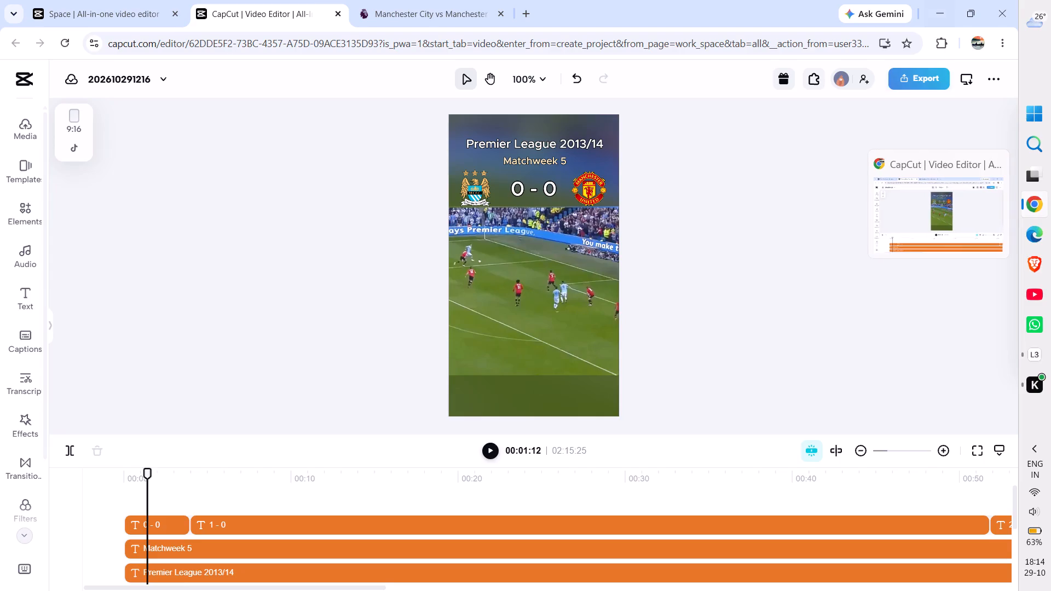
Switch to the Perixx Chrome profile, look over the channel dashboard in YouTube Studio and close it.
click(979, 54)
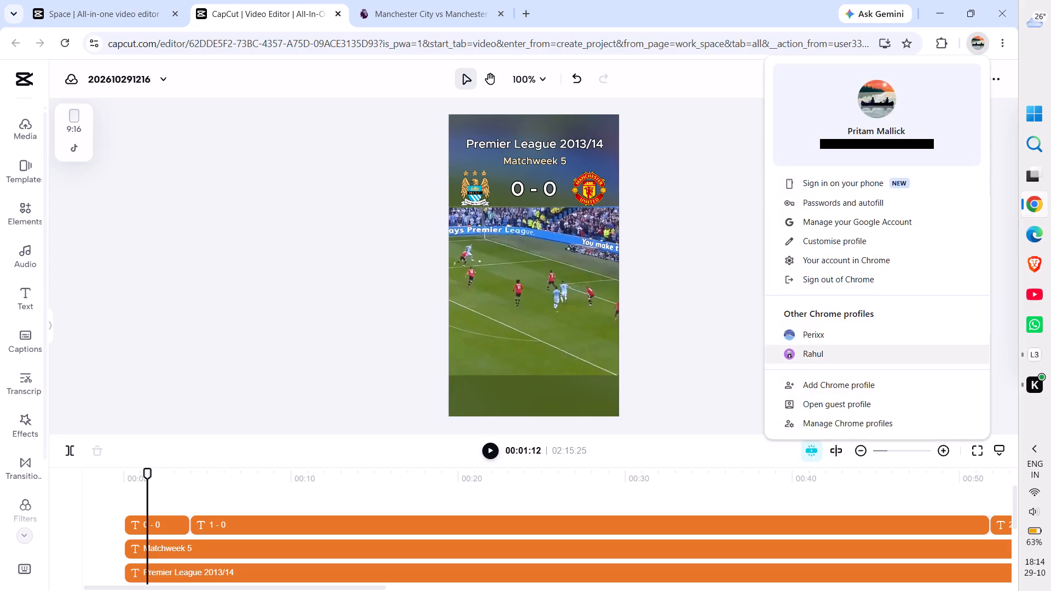
click(807, 333)
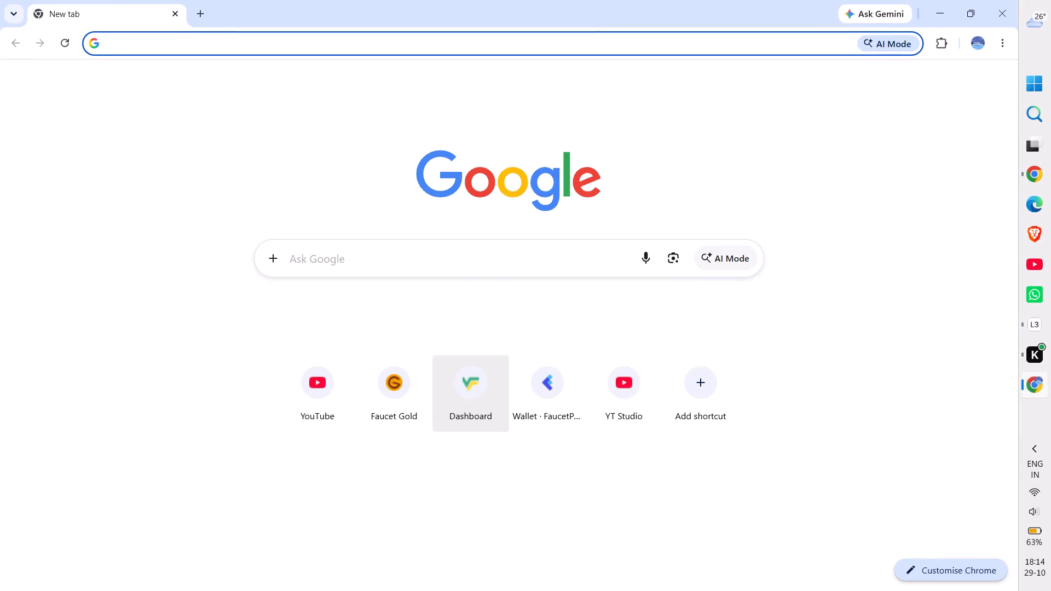
click(611, 381)
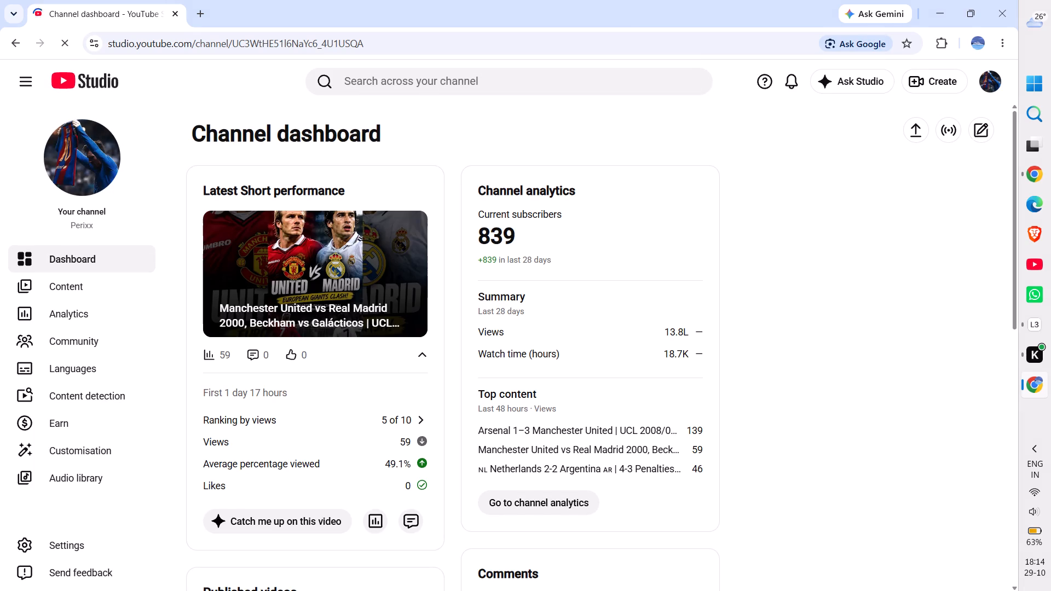
scroll(611, 381, down, 4)
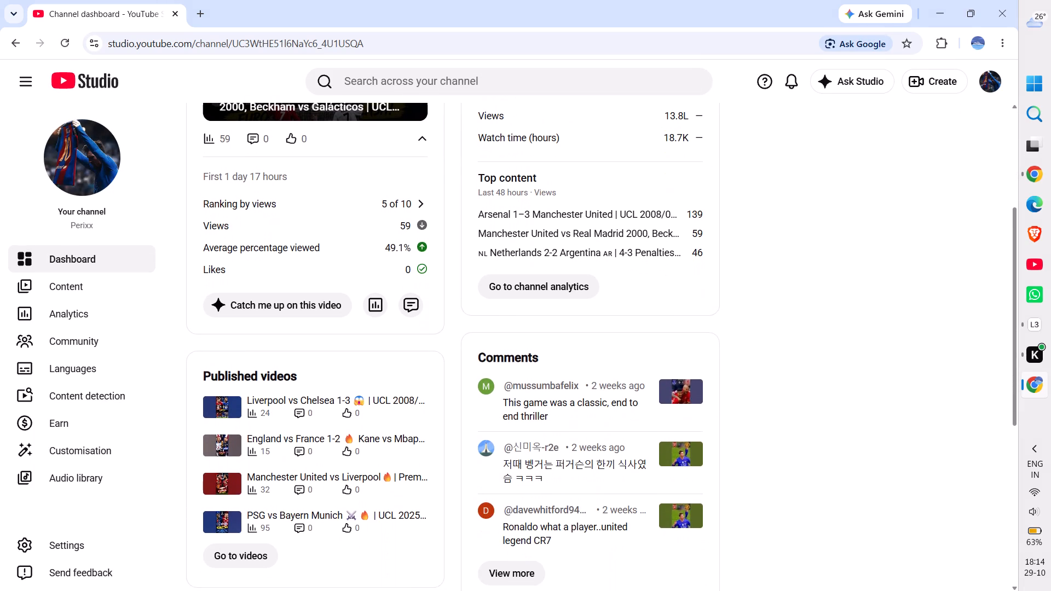
scroll(611, 381, up, 6)
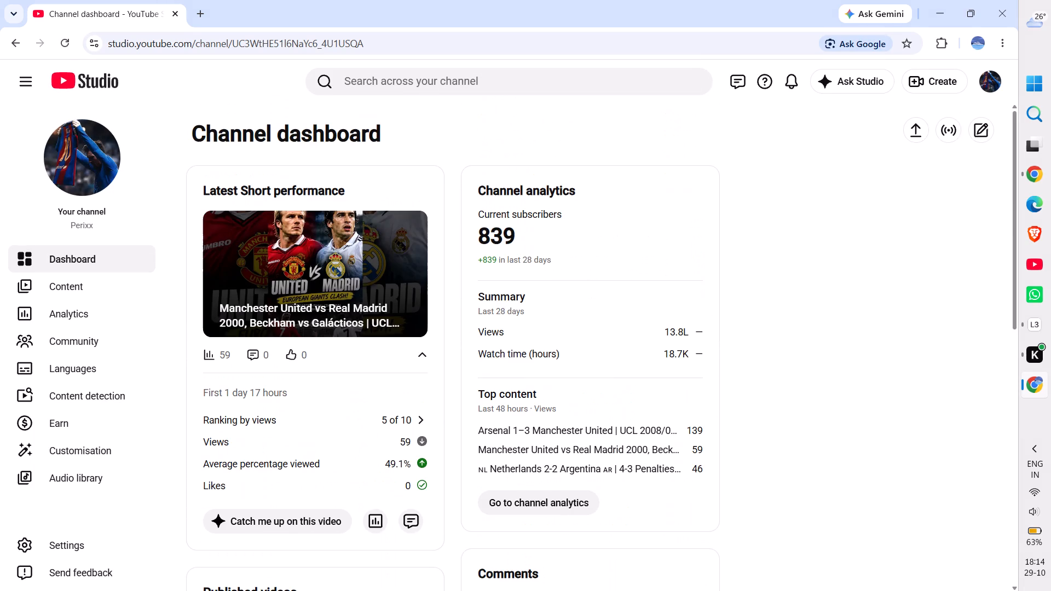
click(171, 13)
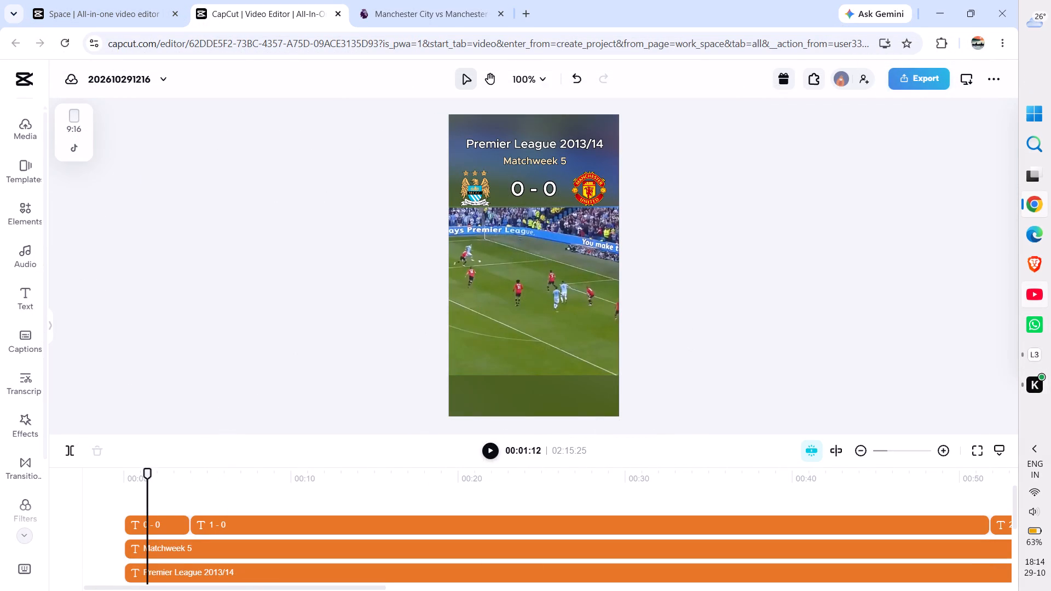
Switch to Microsoft Edge, open Instagram and view the profile of the fourth suggested account.
click(1032, 234)
click(654, 242)
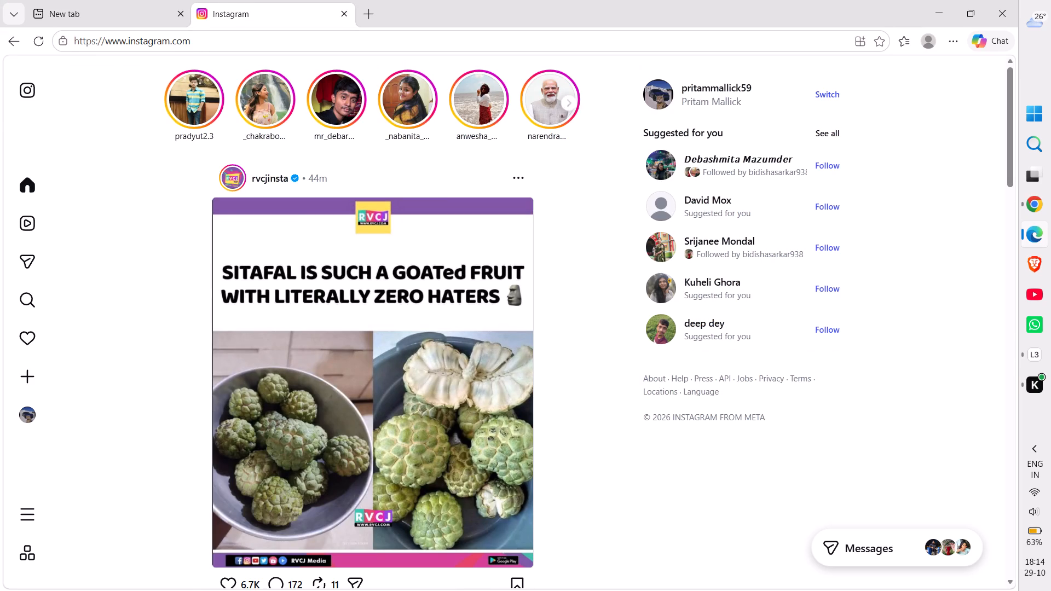
click(663, 291)
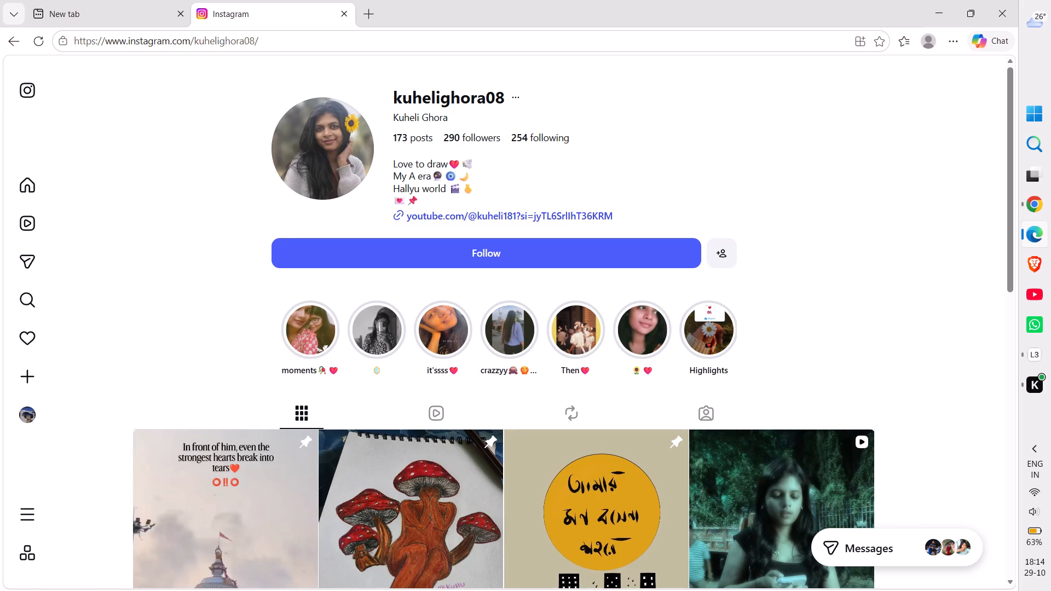
Look over the profile's recent posts, view the "Padhai karungi.." reel with its comments and close it.
scroll(195, 312, down, 5)
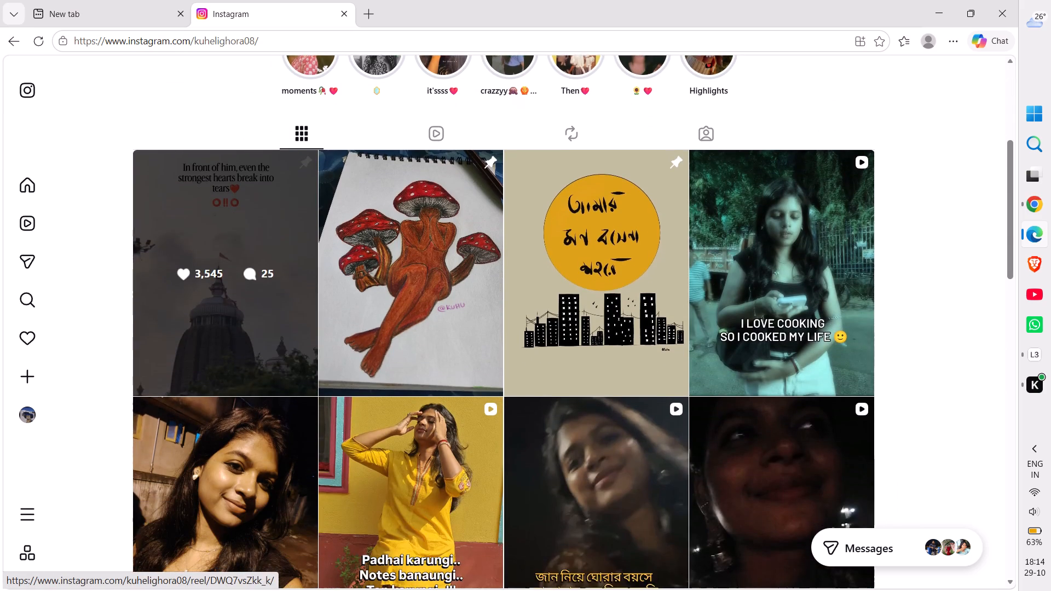
scroll(195, 312, down, 3)
scroll(195, 312, up, 1)
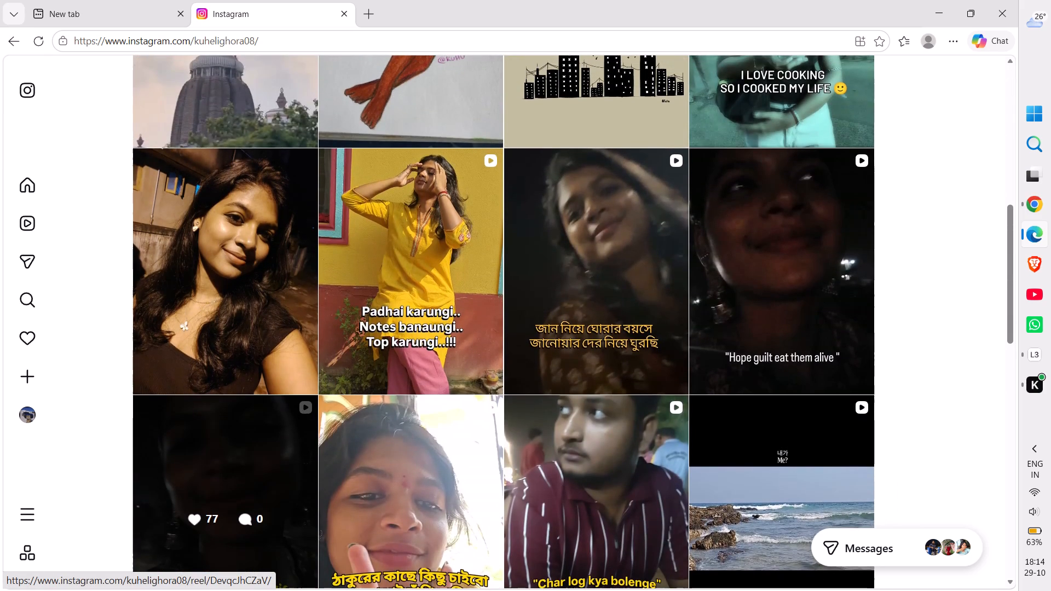
scroll(195, 312, up, 2)
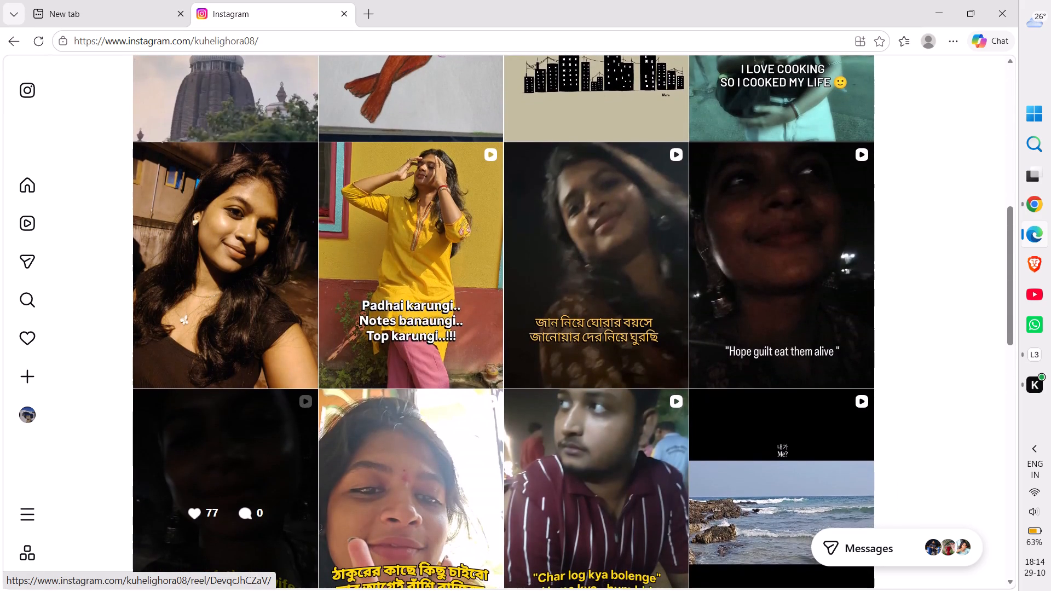
scroll(195, 312, up, 1)
click(364, 246)
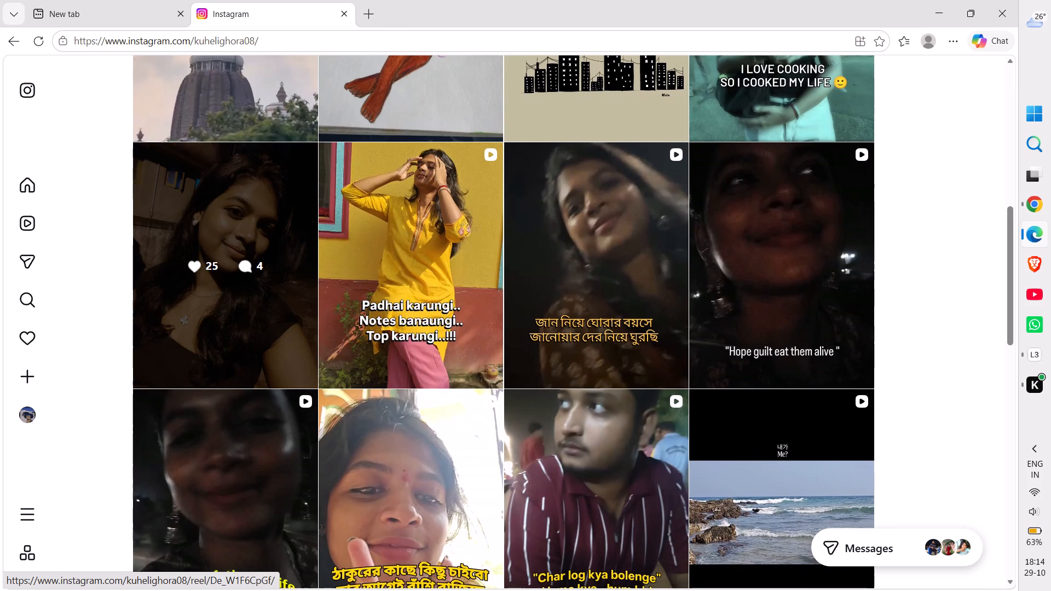
click(451, 548)
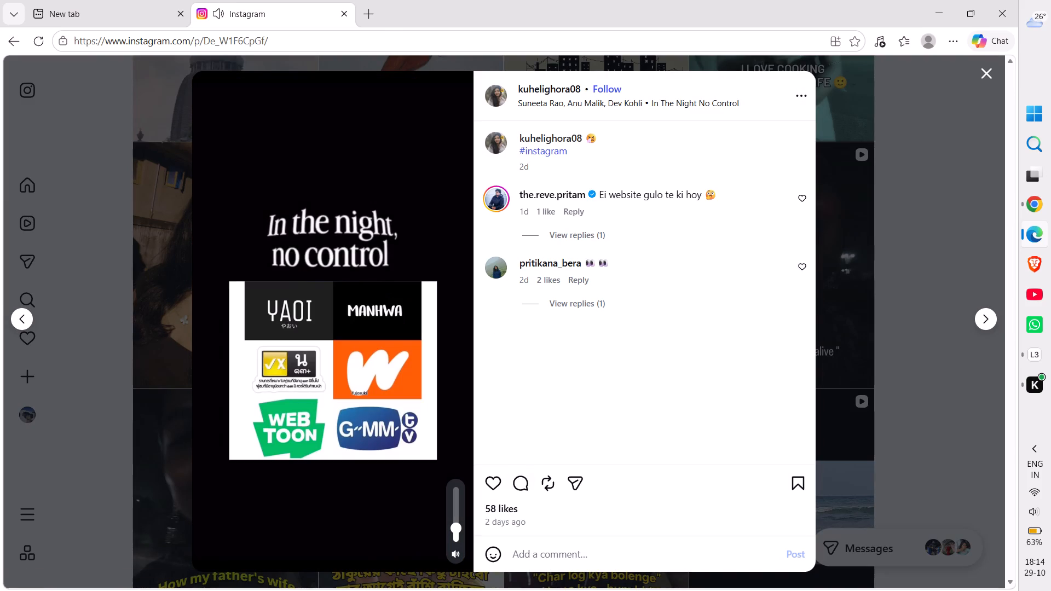
click(953, 239)
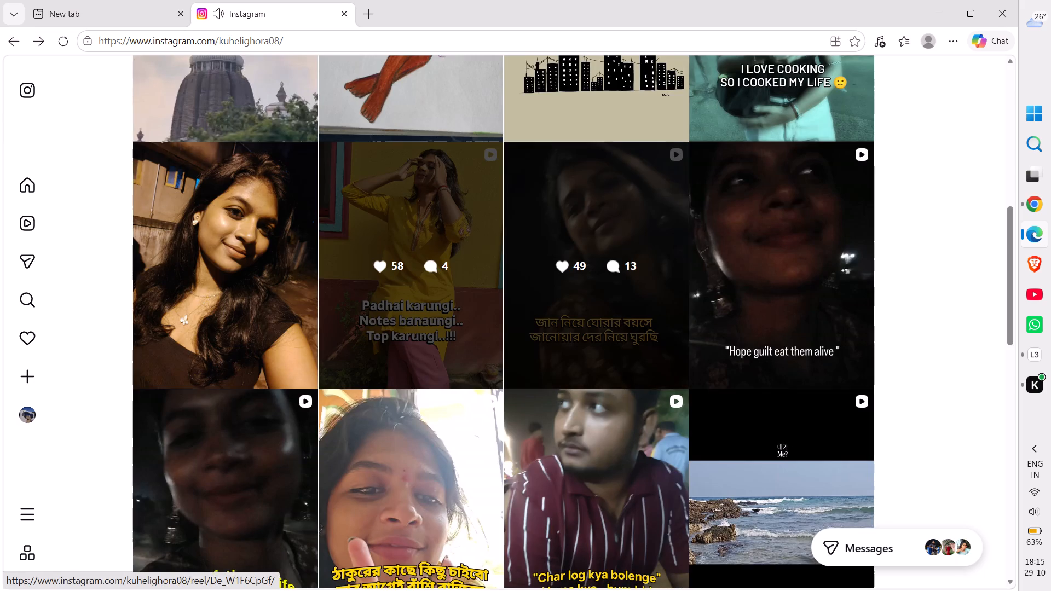
Browse the profile's post grid down to its older photos, reels and drawings.
scroll(600, 317, down, 3)
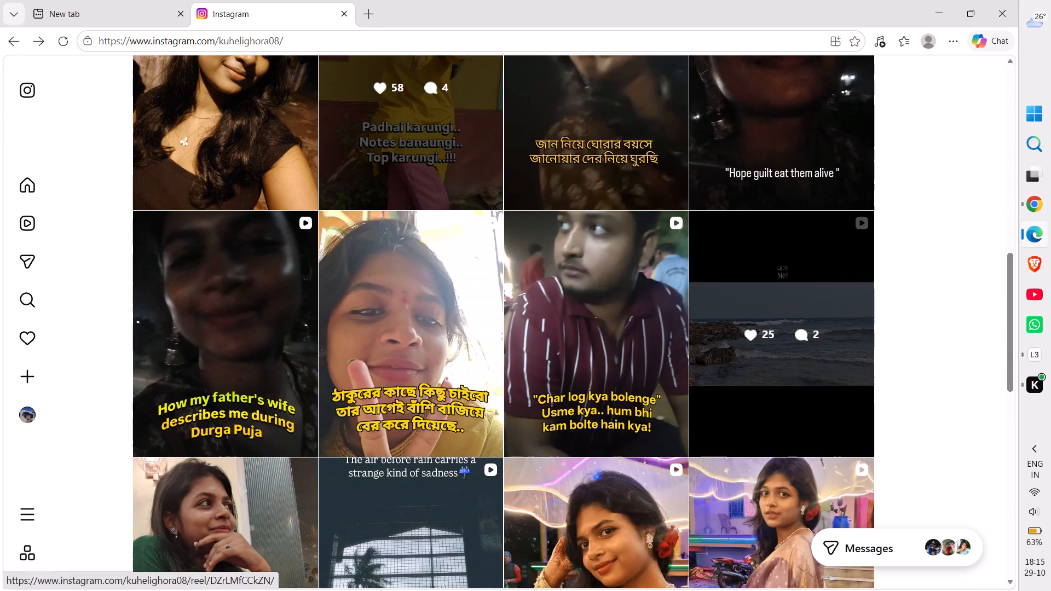
click(933, 274)
scroll(587, 395, down, 3)
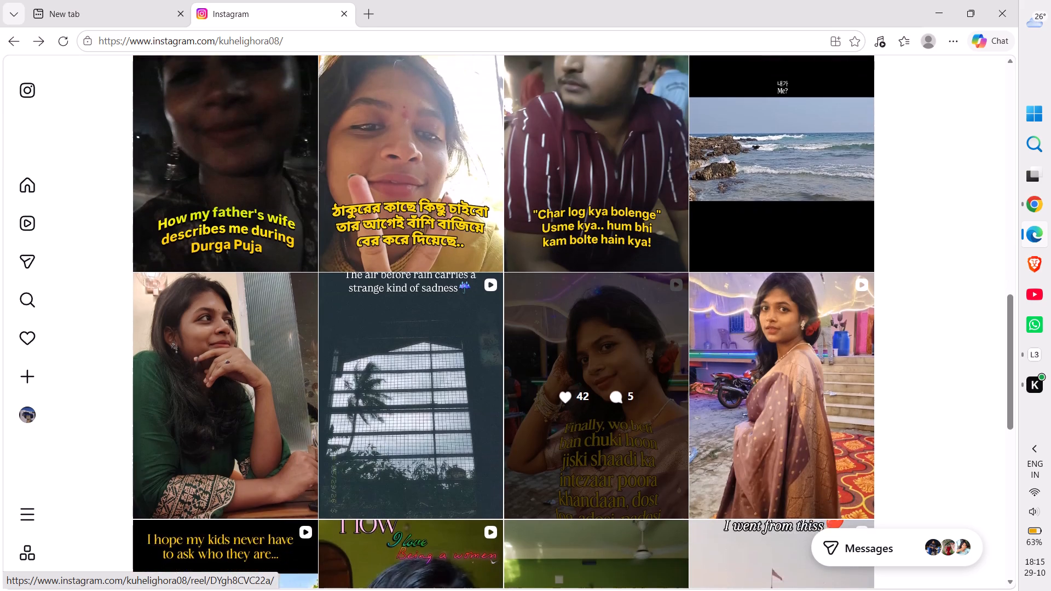
scroll(587, 395, down, 4)
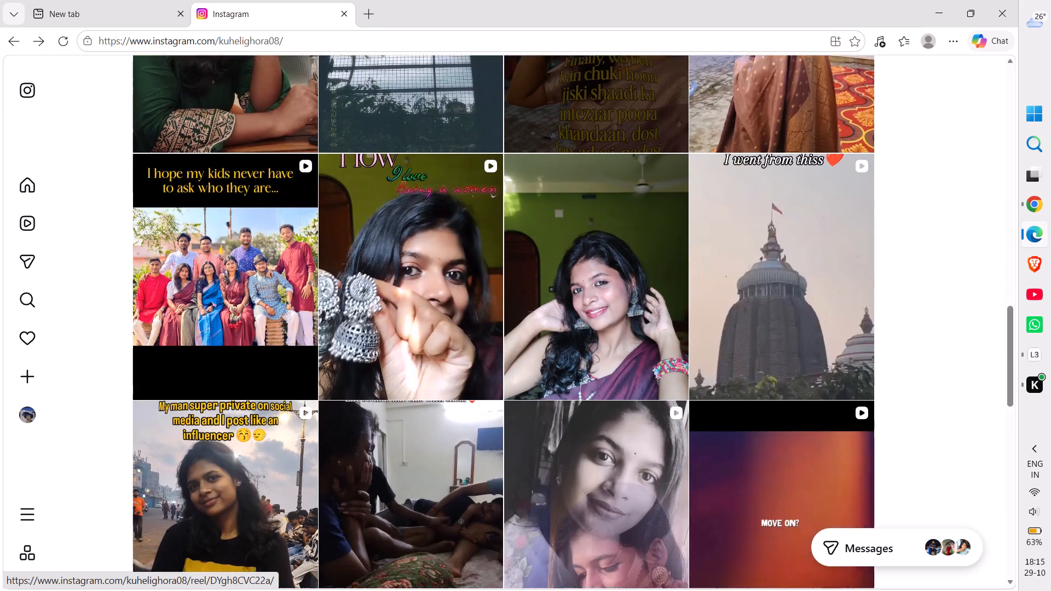
scroll(587, 395, down, 3)
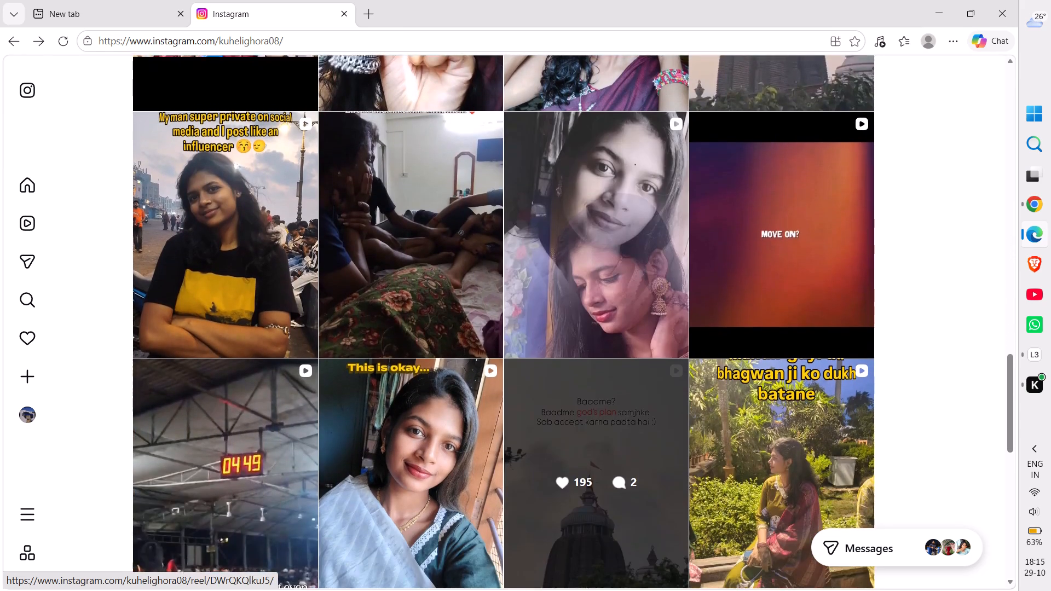
scroll(587, 395, down, 7)
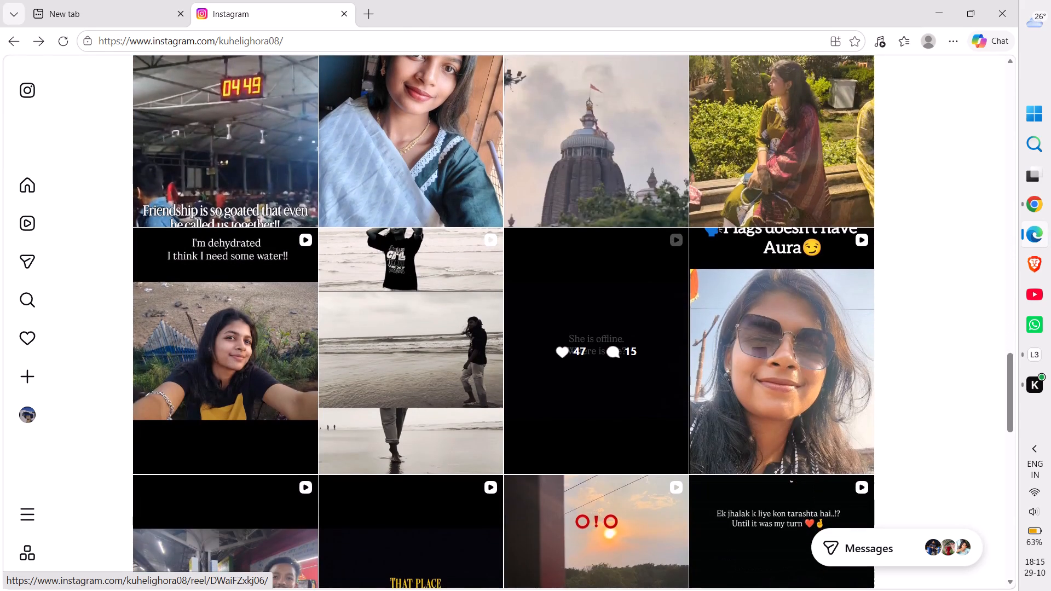
scroll(587, 395, down, 3)
scroll(587, 395, up, 2)
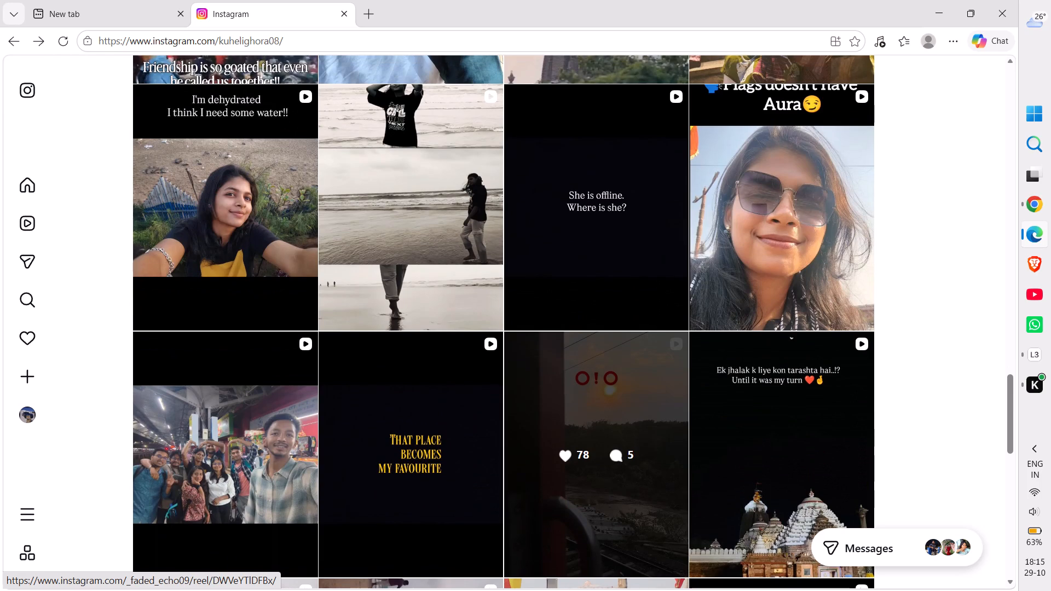
scroll(587, 395, up, 2)
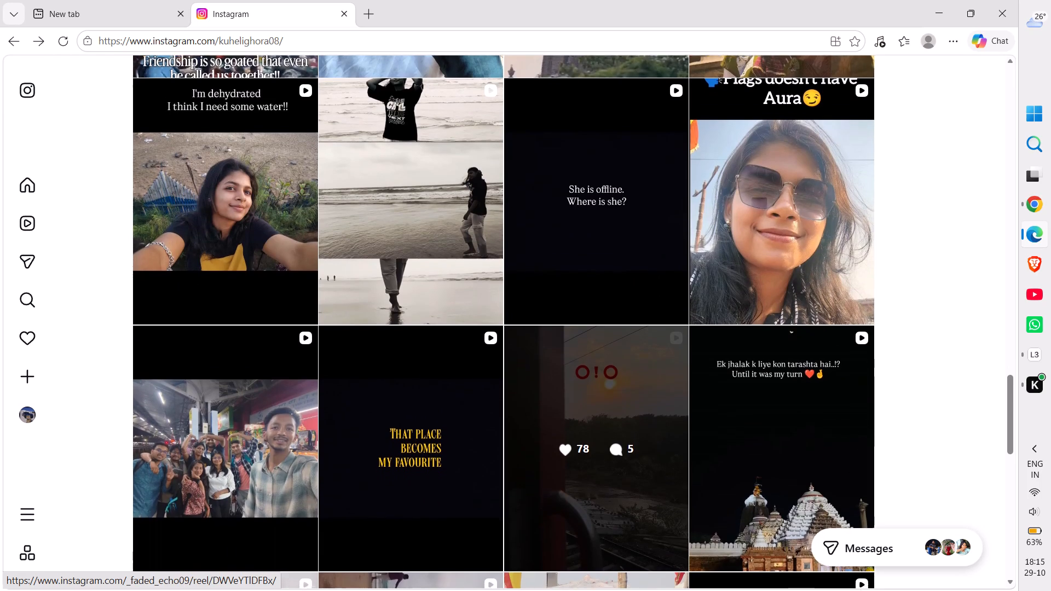
scroll(587, 395, up, 1)
scroll(587, 395, down, 4)
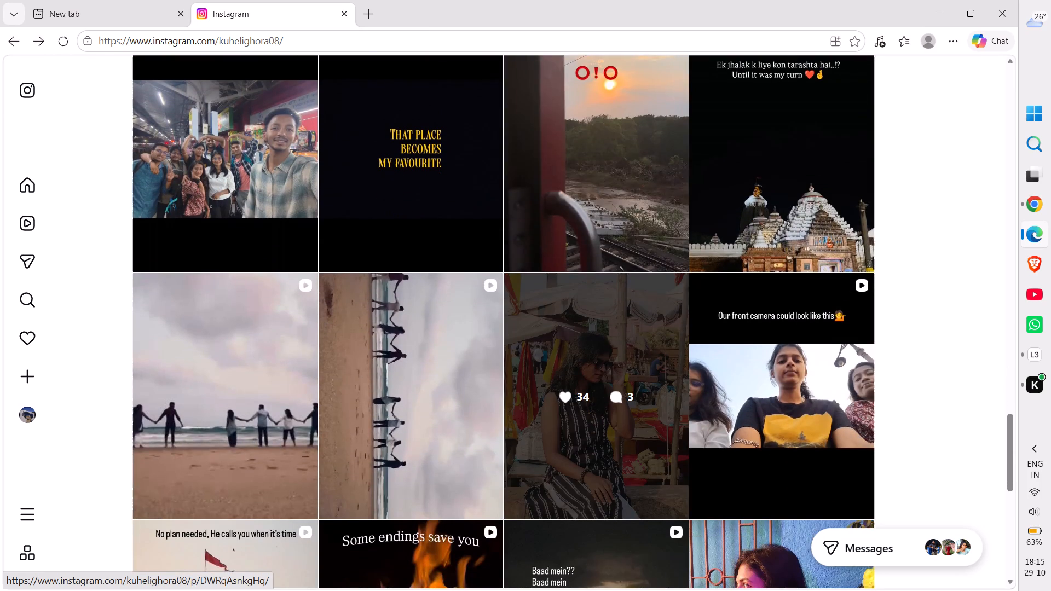
scroll(587, 395, down, 7)
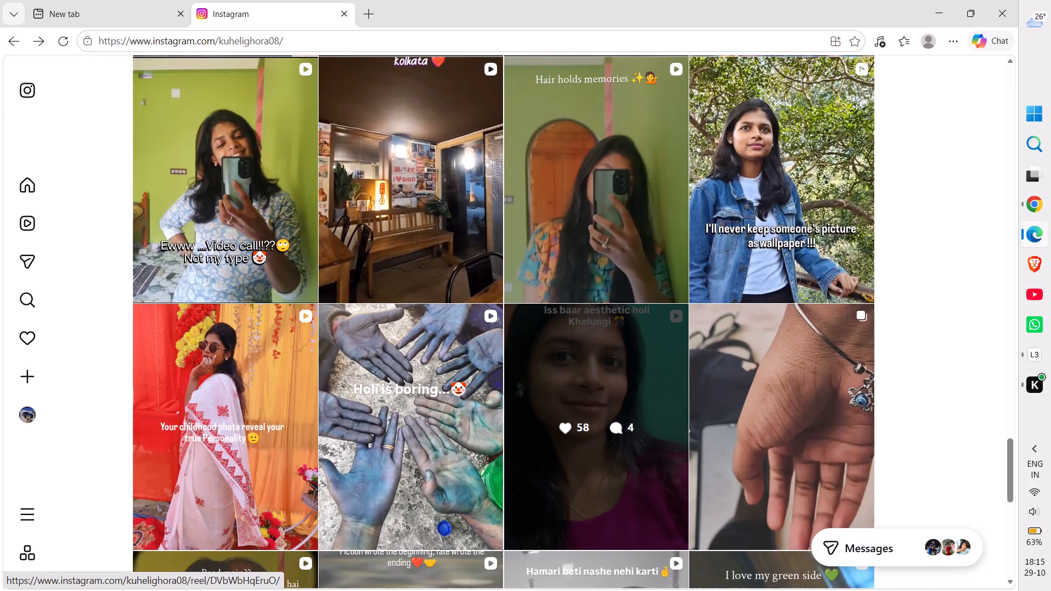
scroll(587, 395, down, 4)
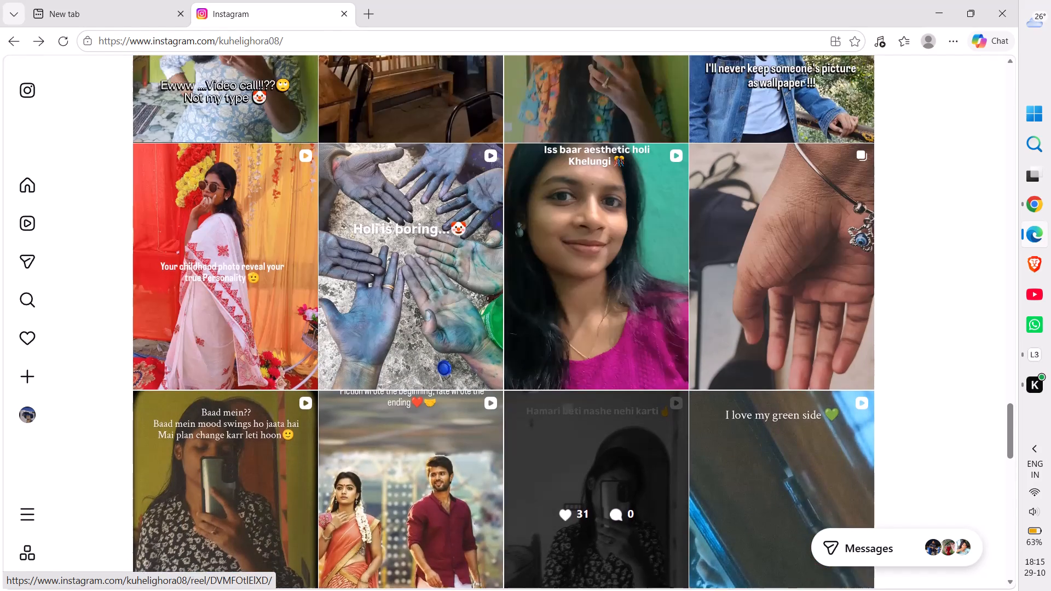
scroll(587, 395, down, 1)
scroll(587, 395, right, 1)
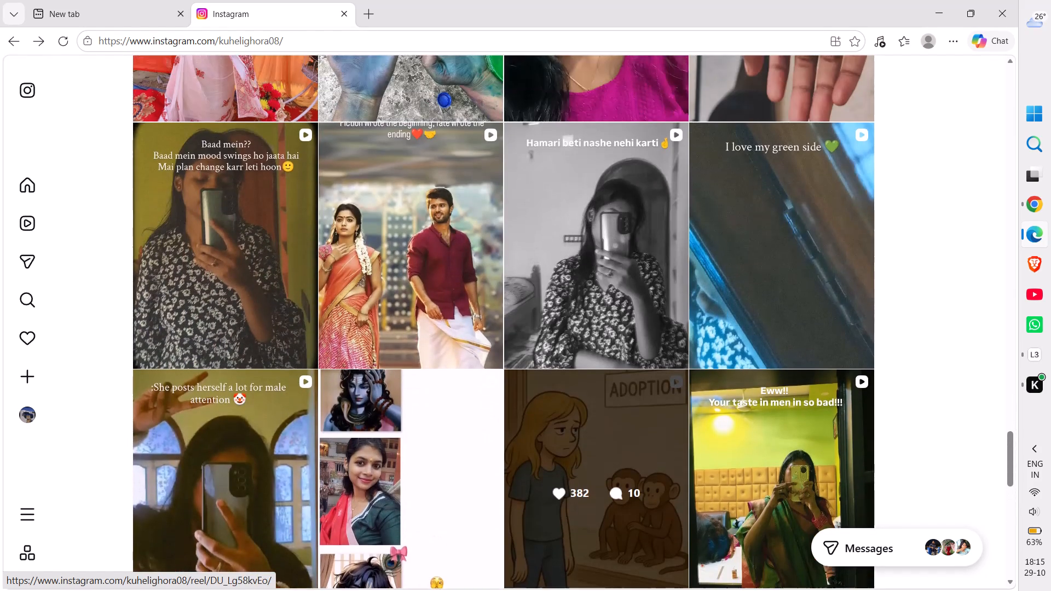
scroll(587, 395, down, 5)
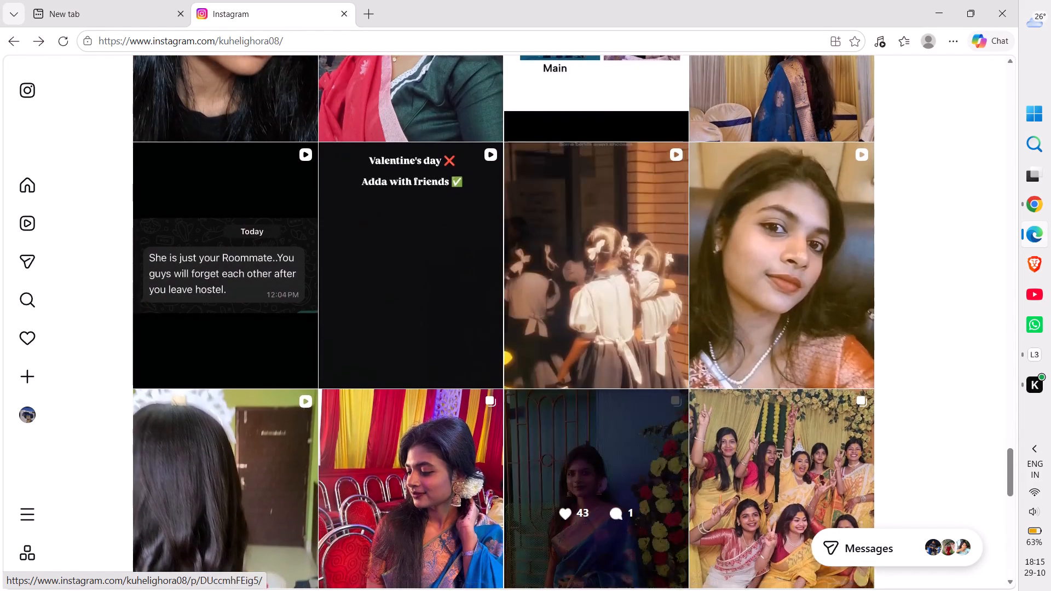
scroll(587, 395, down, 6)
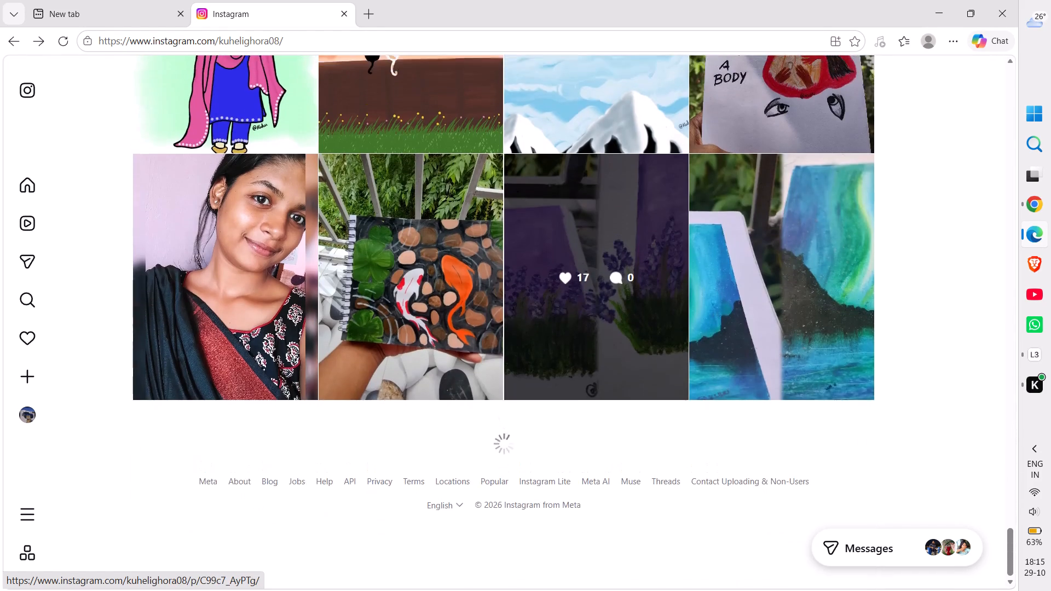
scroll(587, 395, down, 5)
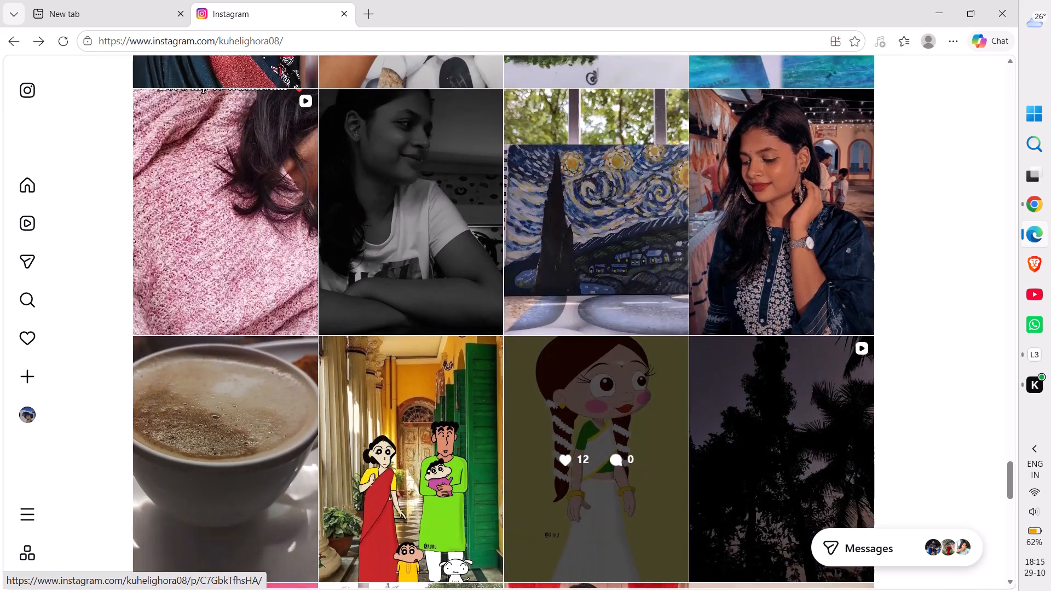
scroll(587, 395, down, 1)
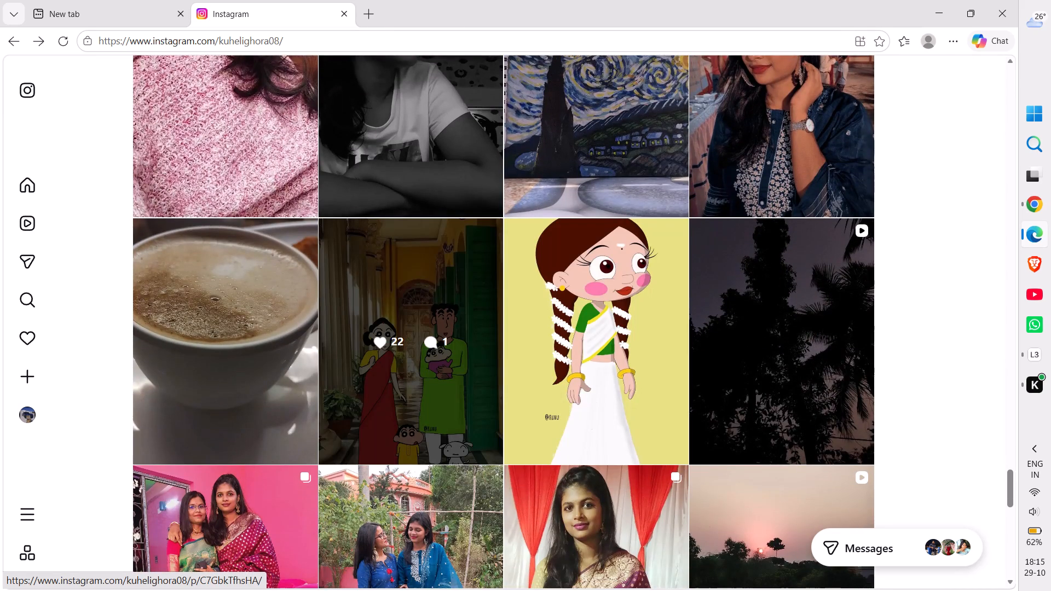
scroll(574, 394, down, 8)
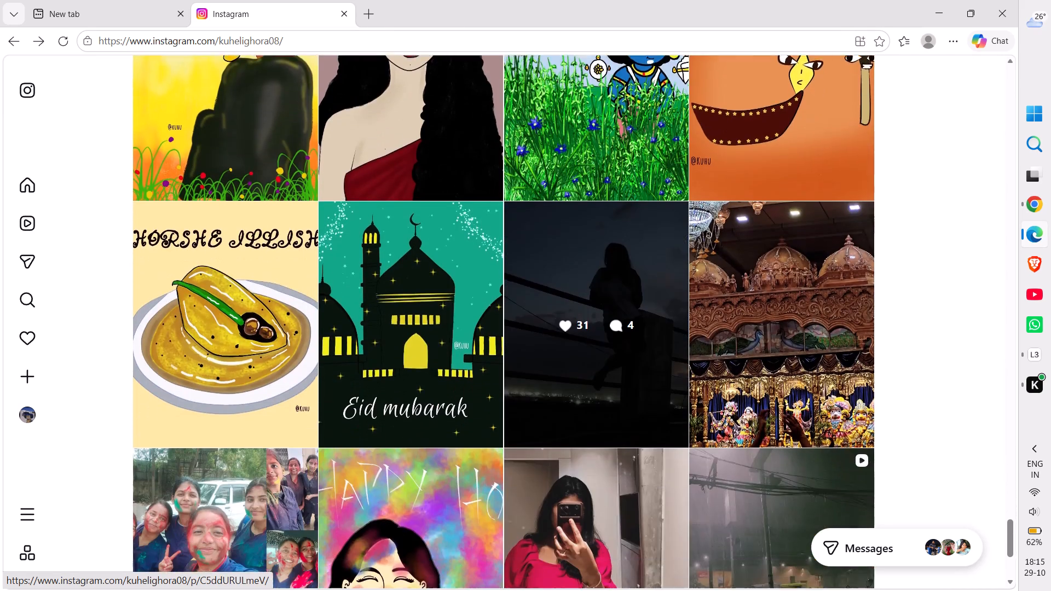
scroll(574, 394, down, 4)
scroll(574, 394, up, 1)
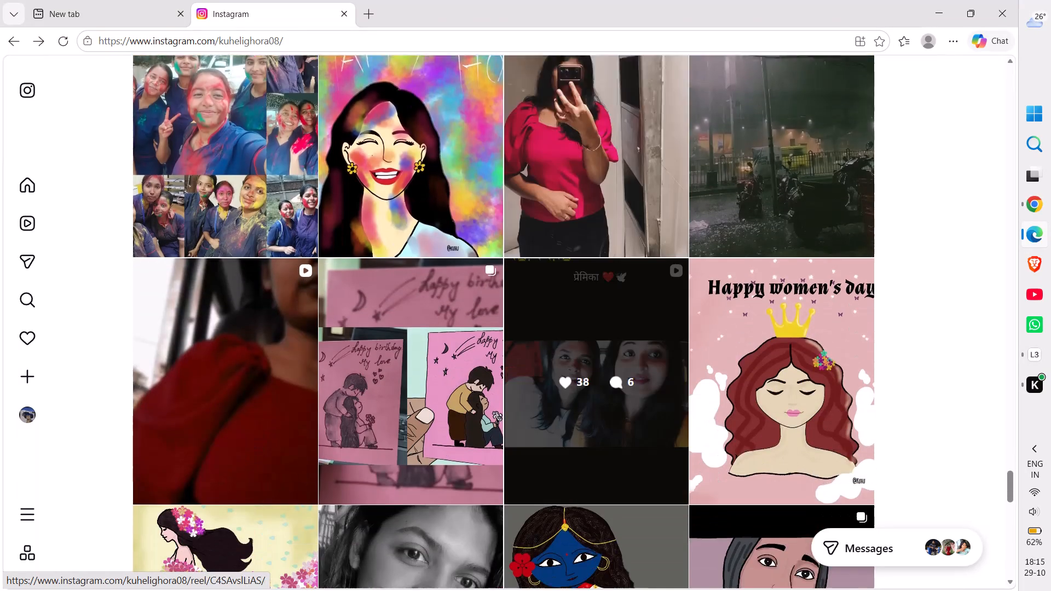
scroll(574, 394, down, 8)
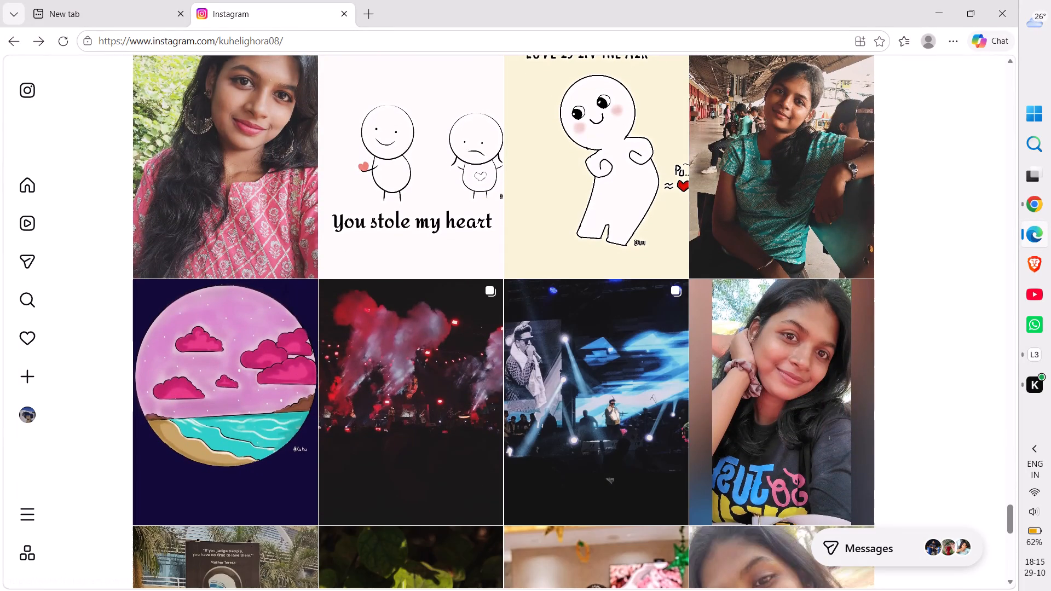
Read the third conversation in Instagram's messages, close Instagram and Edge, and return to the CapCut editor.
click(905, 542)
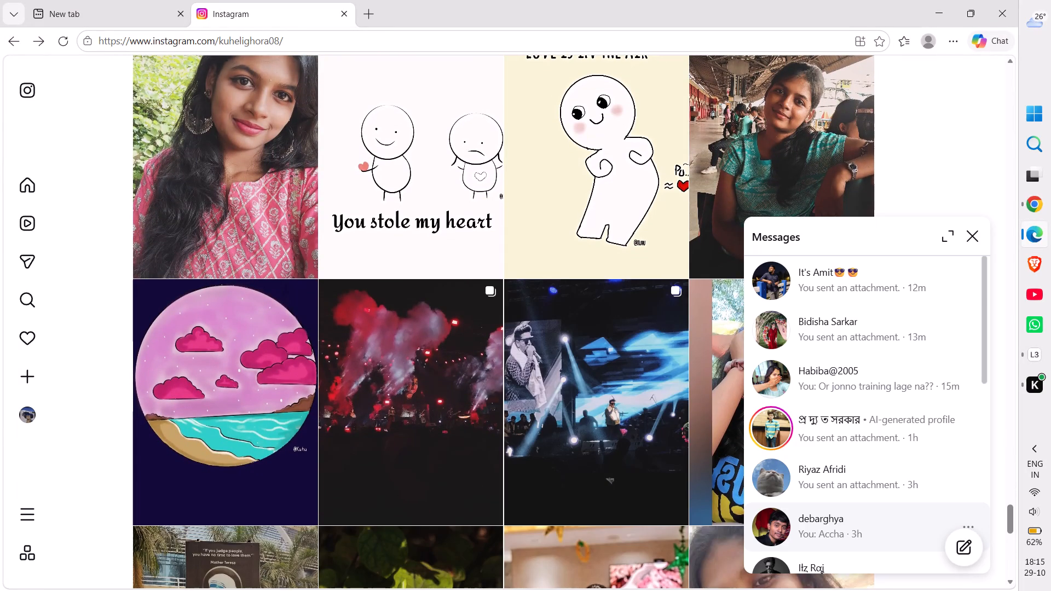
click(865, 393)
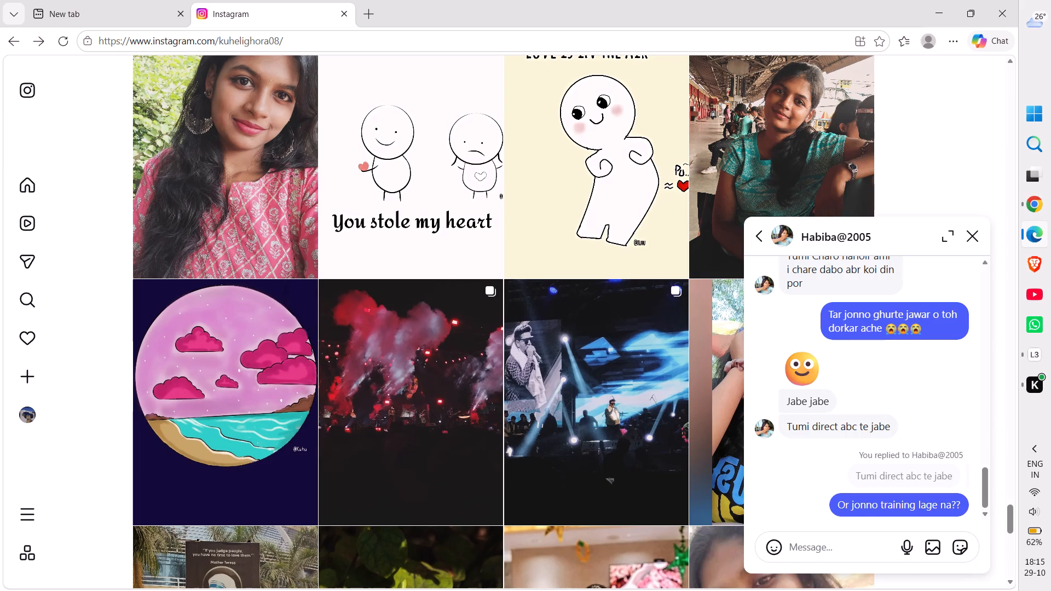
click(977, 233)
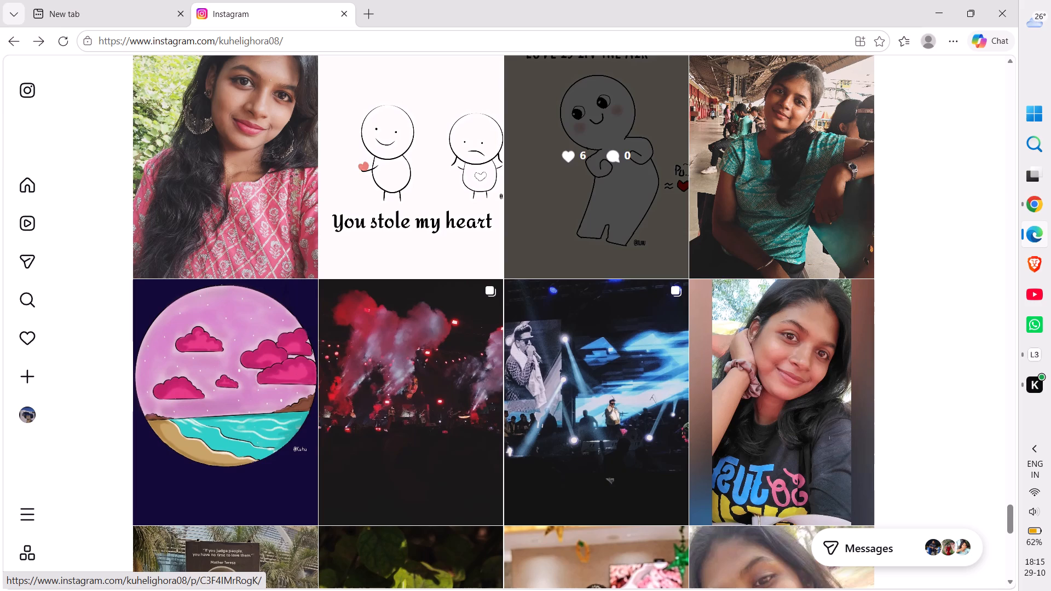
click(343, 12)
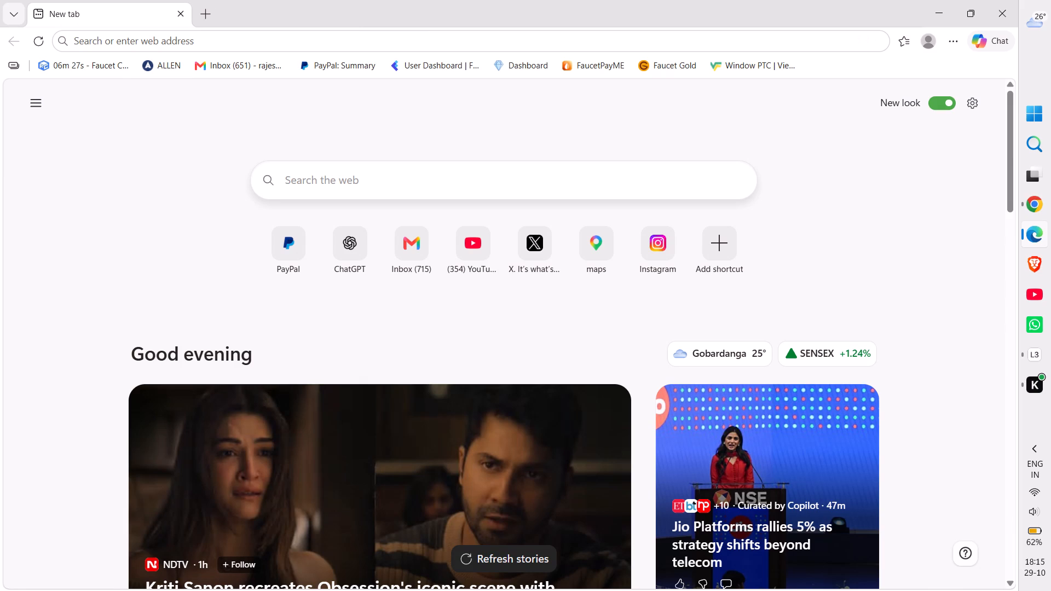
click(179, 13)
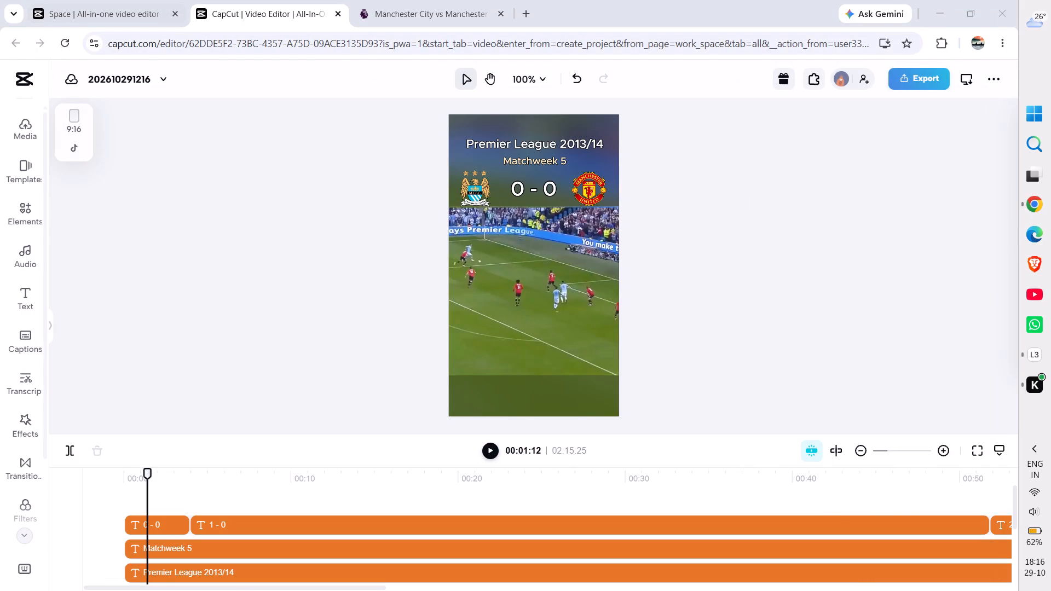
Add a body text element at 00:03:28, where the "1 - 0" score starts.
drag(143, 475, 189, 475)
click(24, 306)
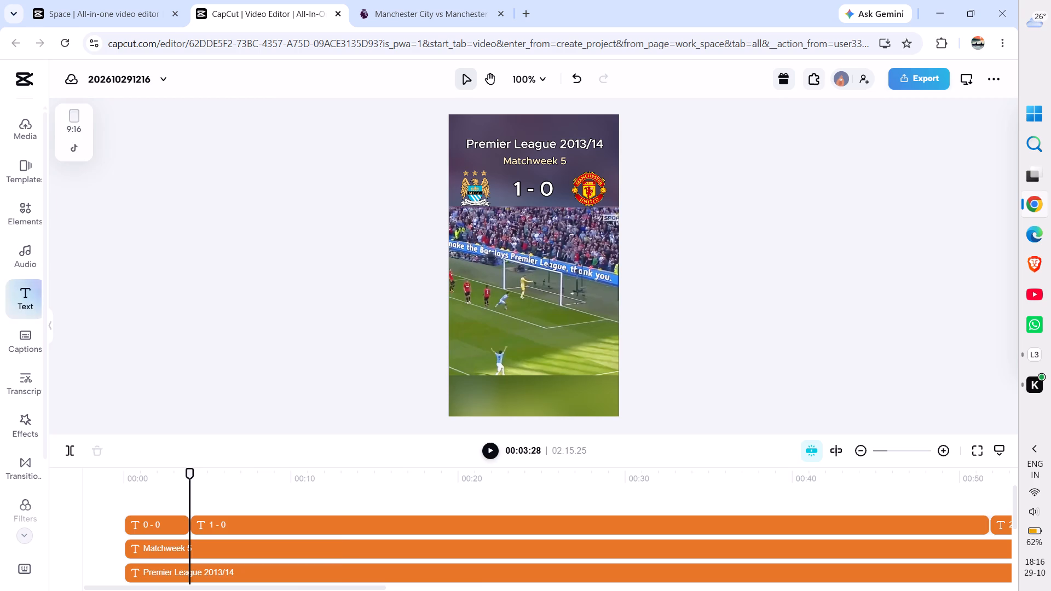
click(153, 181)
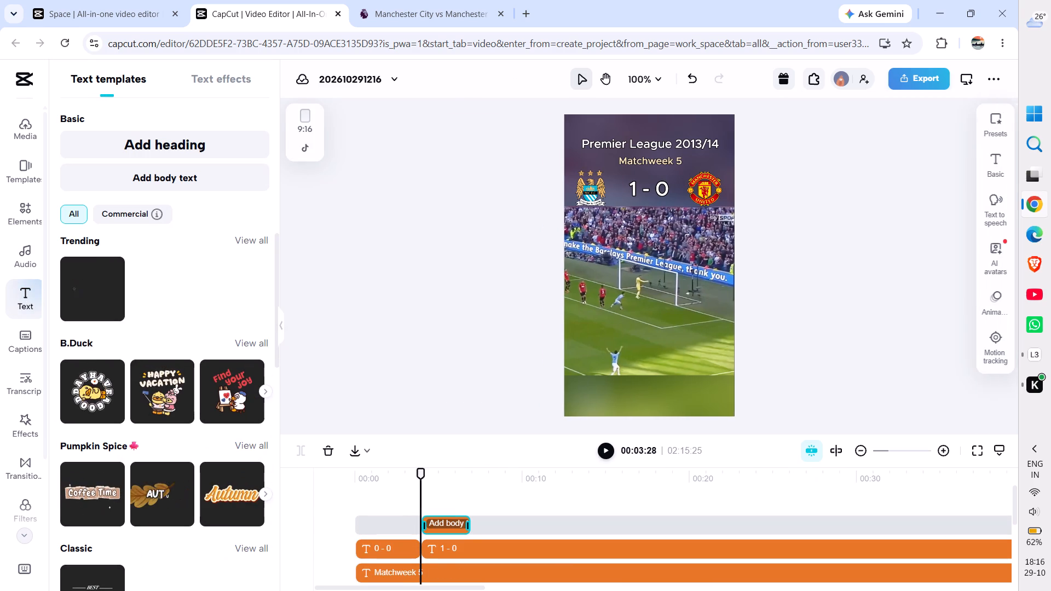
Replace the placeholder wording of the new body text at 00:03:28 with the copied scorer line "Agüero 16'".
click(988, 169)
click(854, 168)
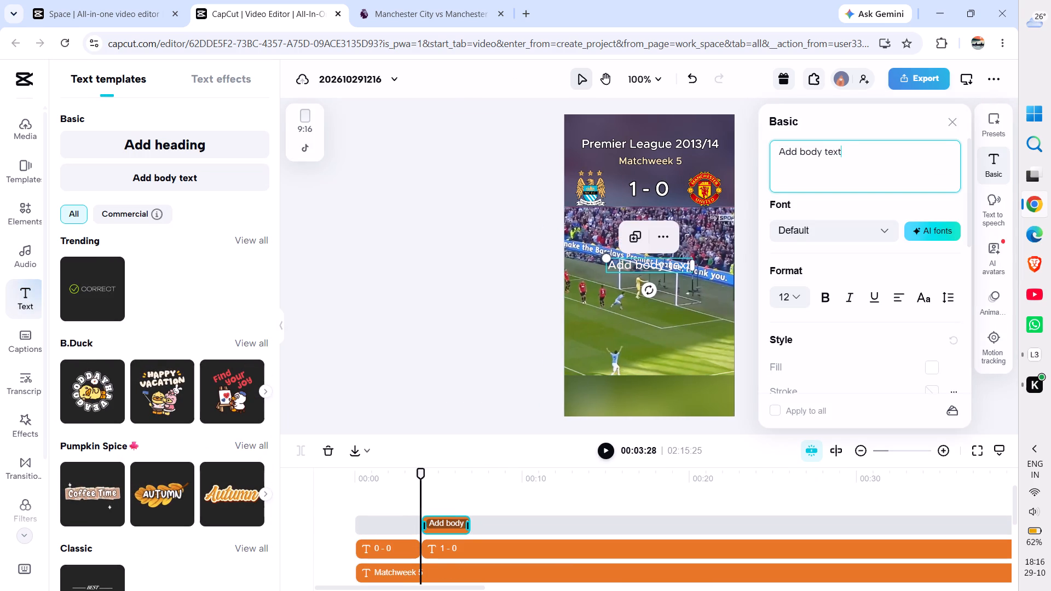
key(BackSpace)
key(BackSpace)
key(BackSpace)
key(BackSpace)
key(BackSpace)
key(BackSpace)
key(BackSpace)
key(BackSpace)
key(BackSpace)
key(BackSpace)
key(BackSpace)
key(BackSpace)
key(BackSpace)
key(BackSpace)
key(BackSpace)
key(BackSpace)
key(BackSpace)
key(BackSpace)
key(BackSpace)
key(BackSpace)
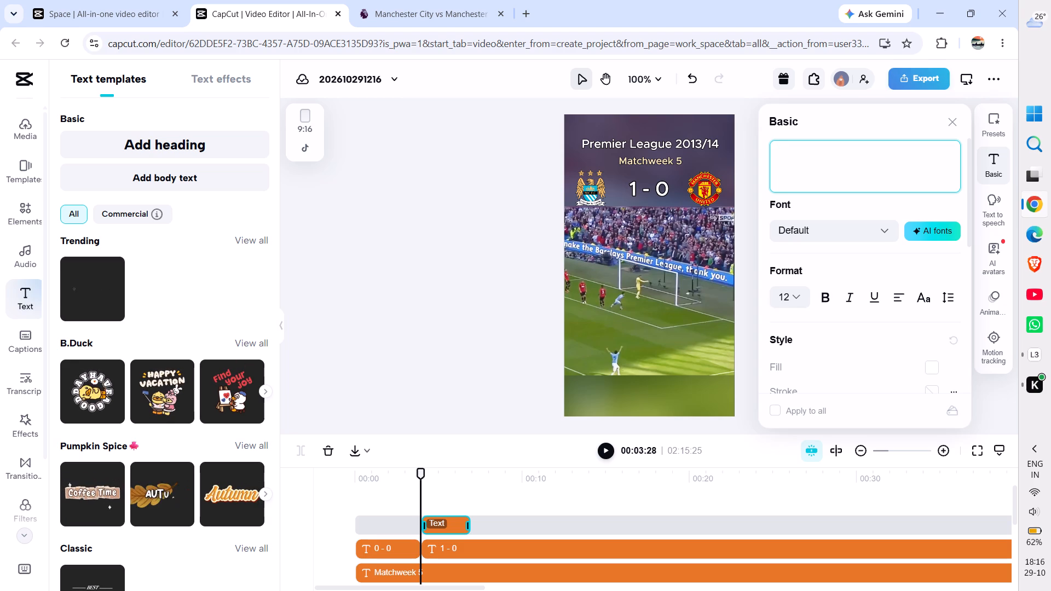
key(ctrl+v)
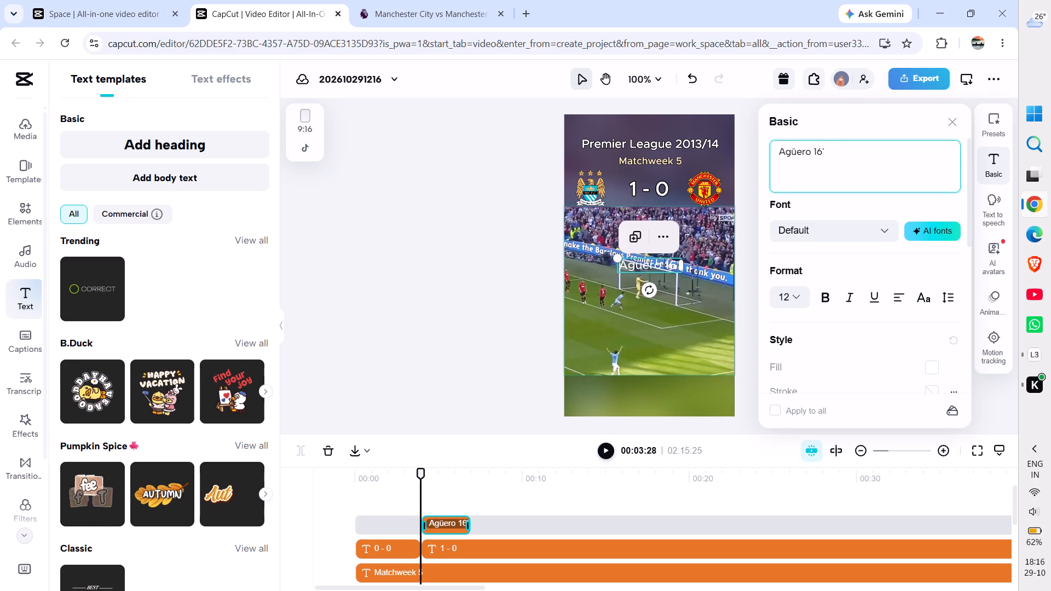
Apply the yellow text preset with a red shadow to the "Agüero 16'" text.
click(997, 123)
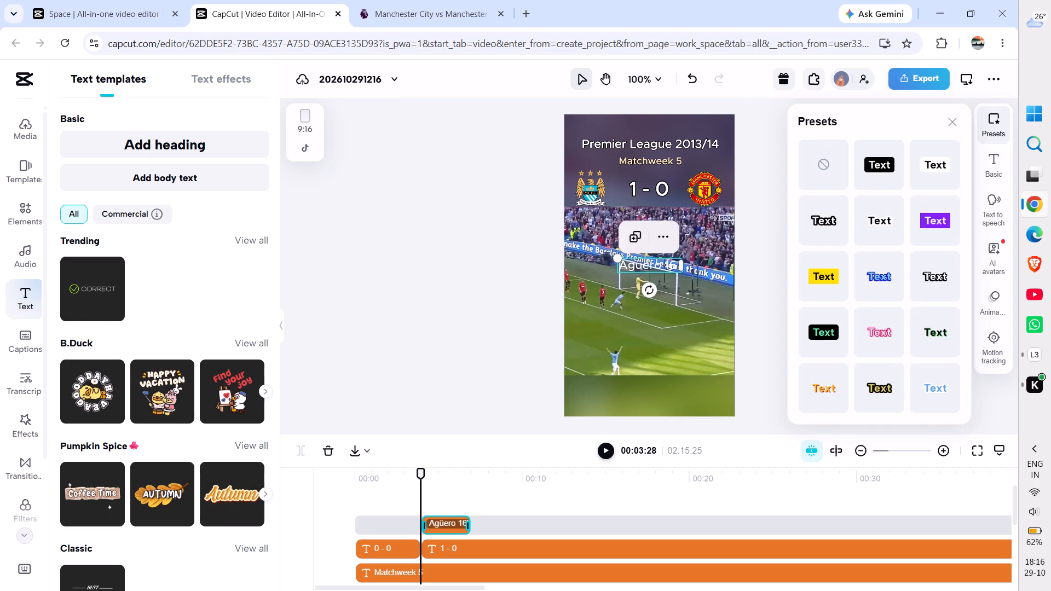
click(823, 391)
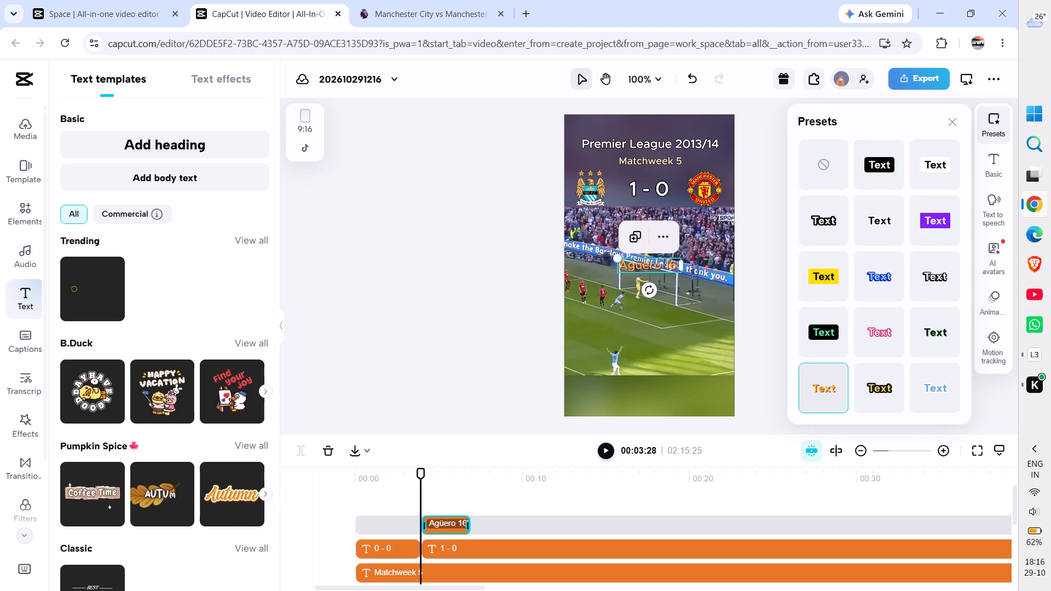
Scale the "Agüero 16'" text to 90% and move it just below the Manchester City crest, at about X -221, Y 215.
click(992, 157)
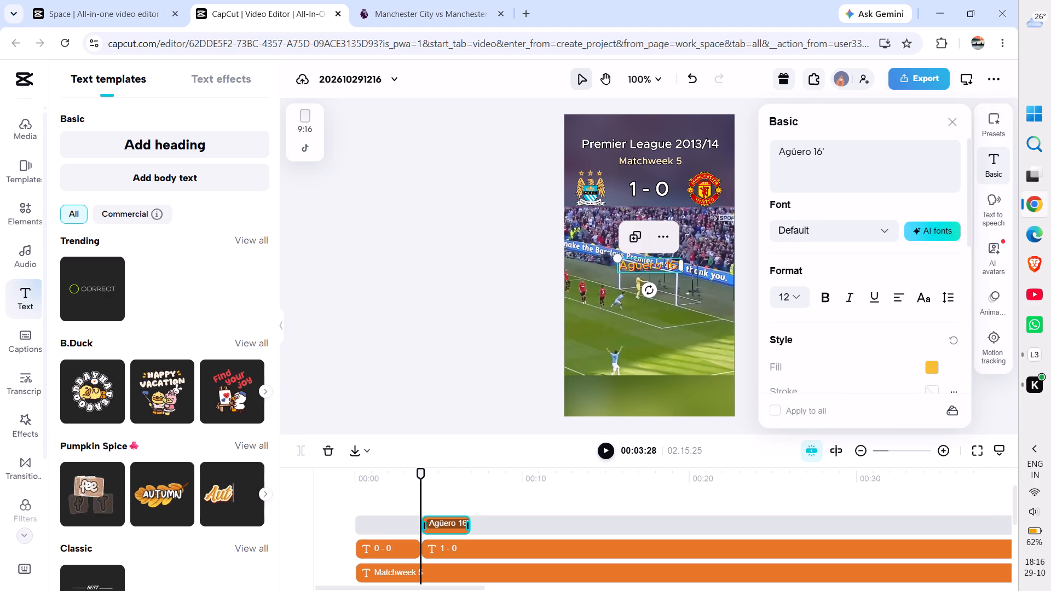
scroll(898, 312, down, 3)
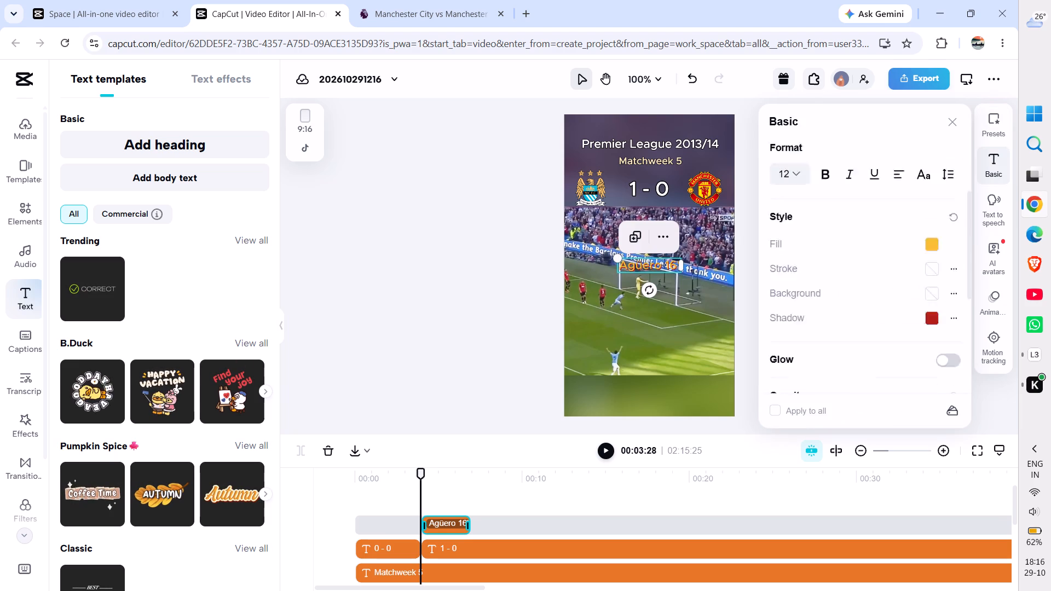
scroll(898, 312, down, 1)
click(893, 289)
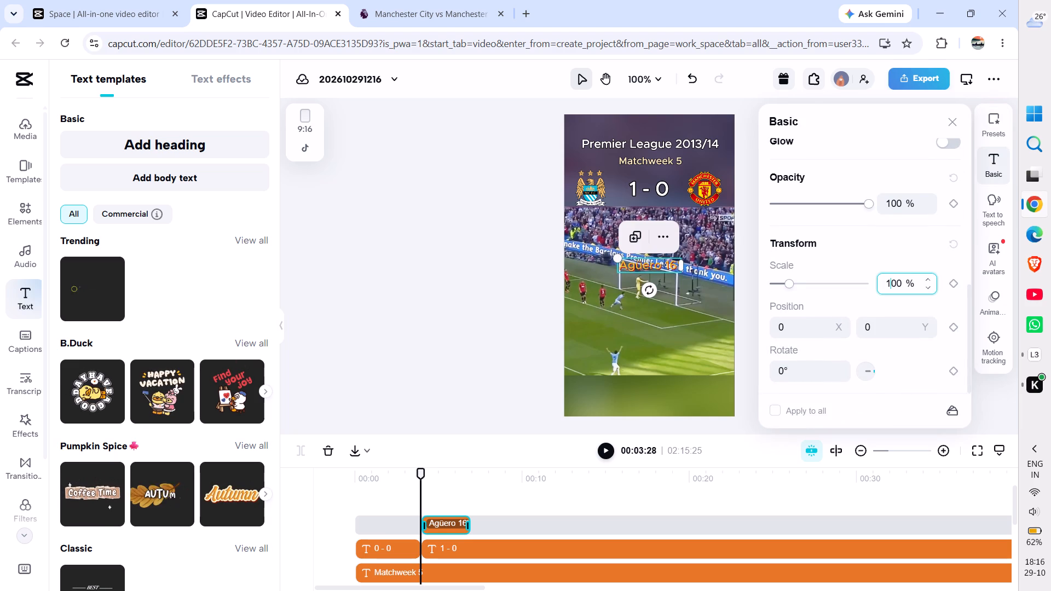
click(896, 289)
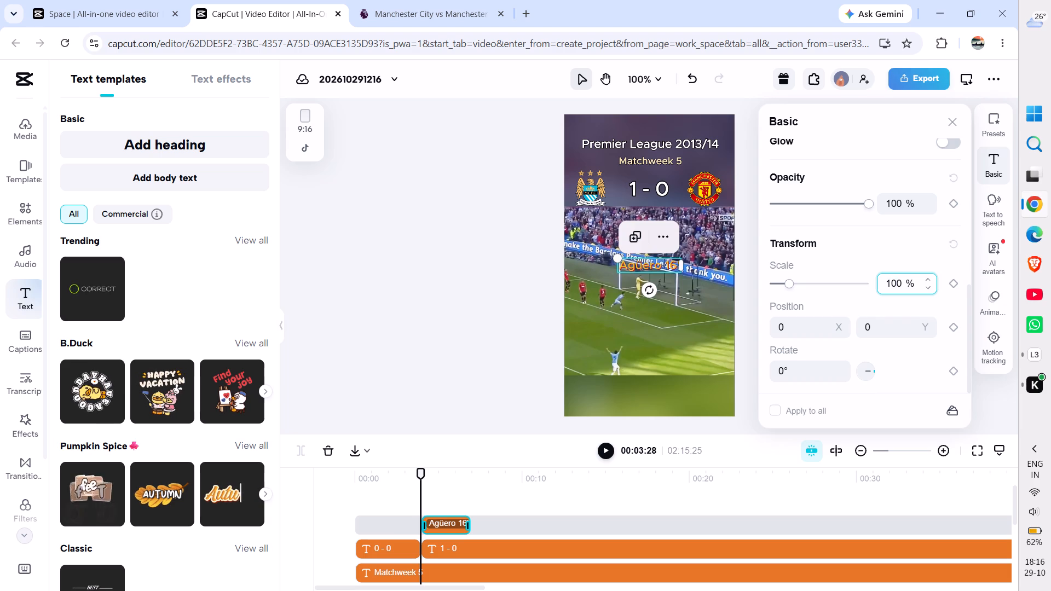
key(BackSpace)
key(BackSpace)
key(9)
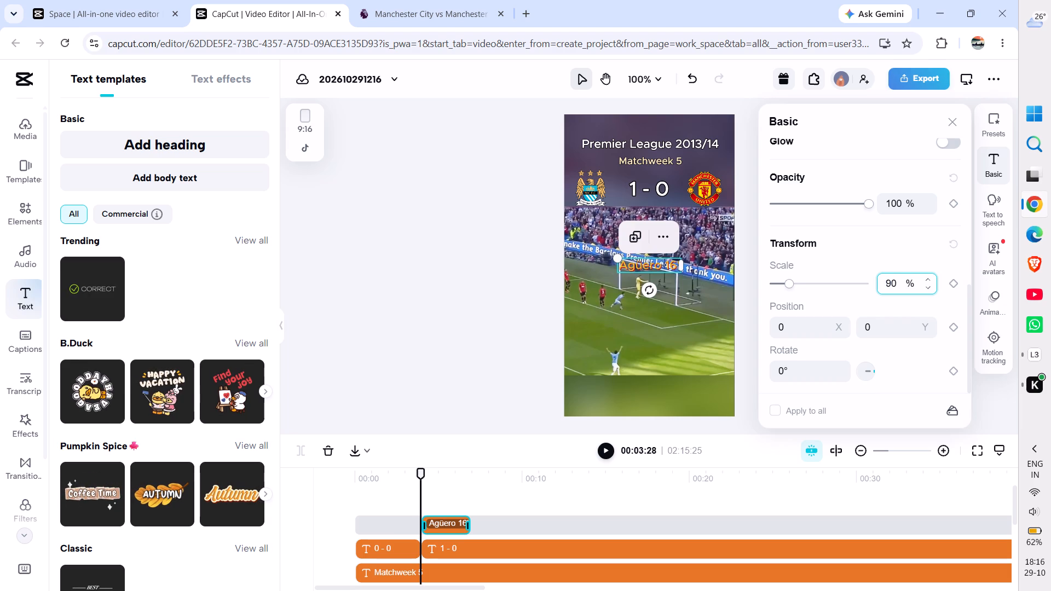
key(Return)
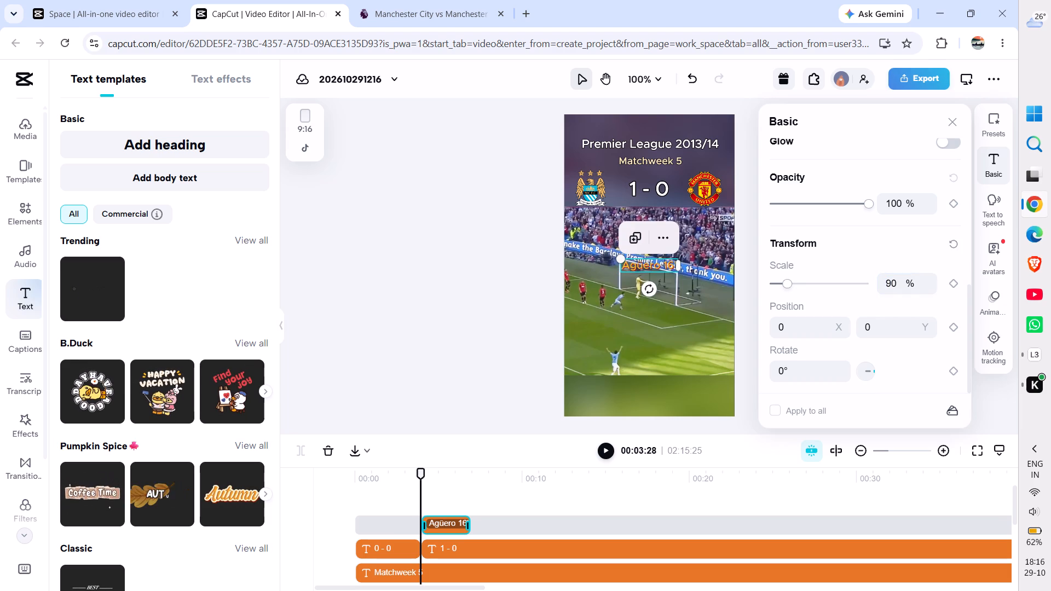
drag(649, 269, 600, 220)
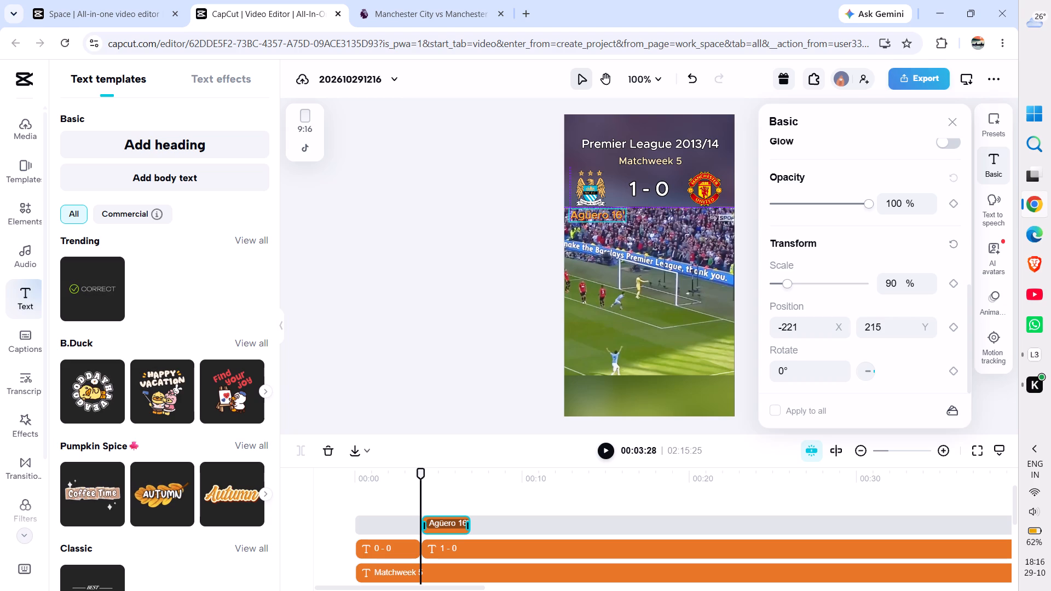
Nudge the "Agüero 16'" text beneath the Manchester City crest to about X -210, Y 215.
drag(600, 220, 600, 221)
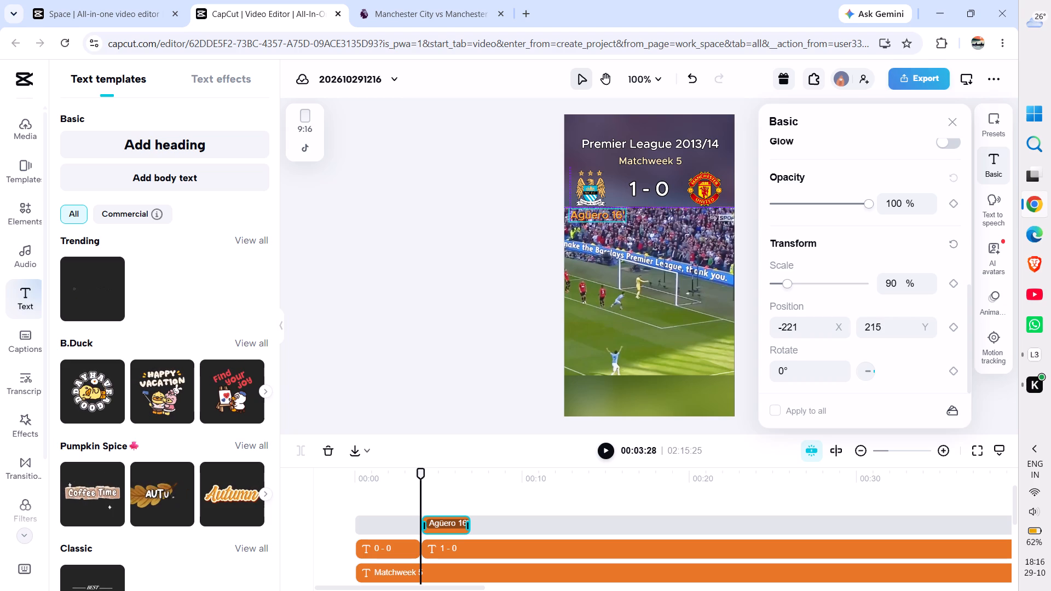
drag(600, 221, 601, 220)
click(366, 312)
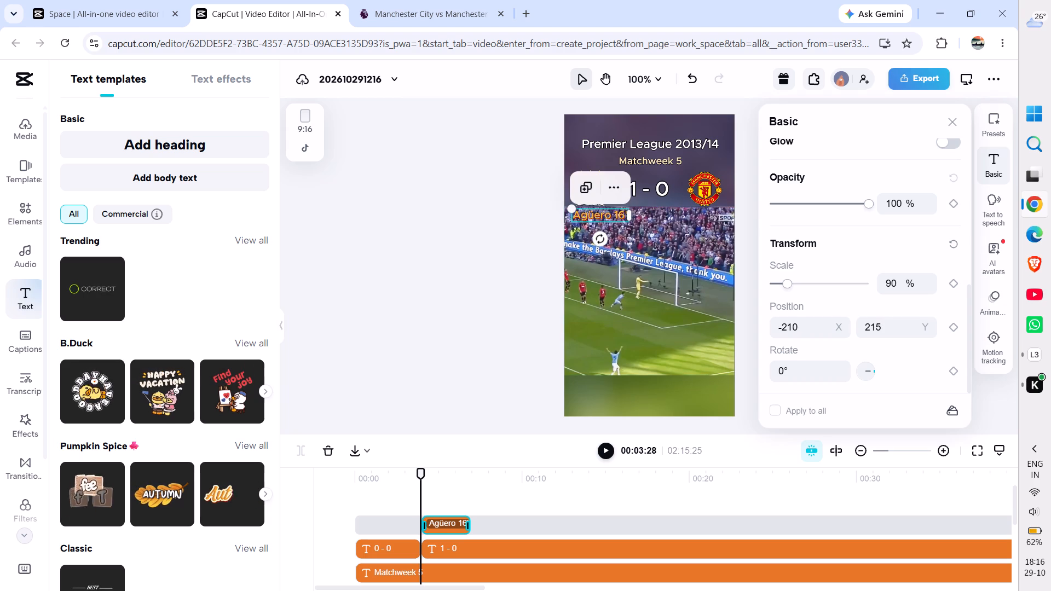
Move the "Agüero 16'" text directly under the Manchester City crest, flush with the left edge of the video frame.
key(ctrl+slash)
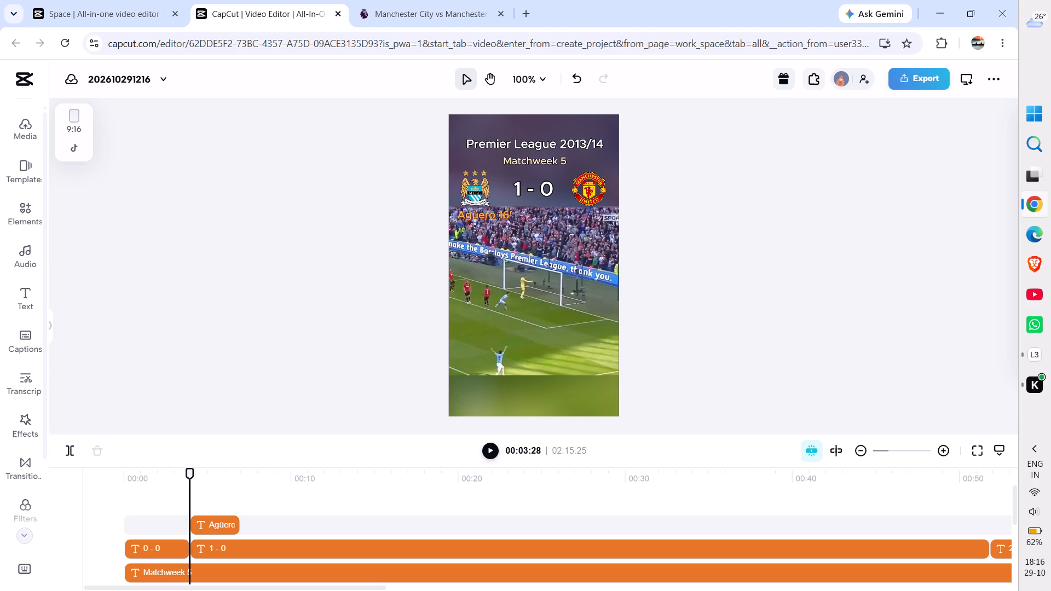
key(shift+dollar)
click(525, 78)
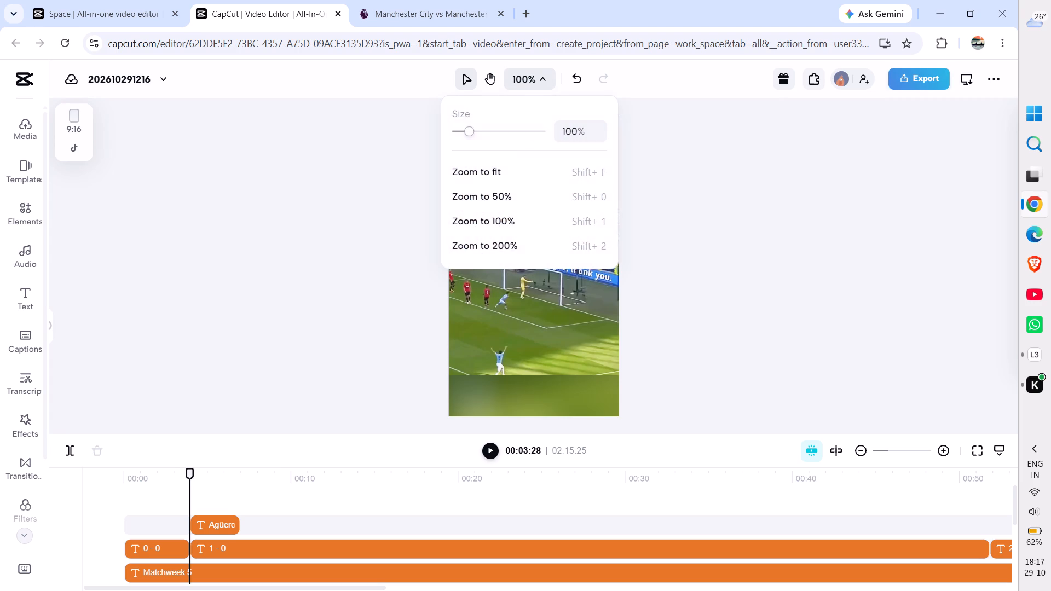
click(525, 78)
key(shift+at)
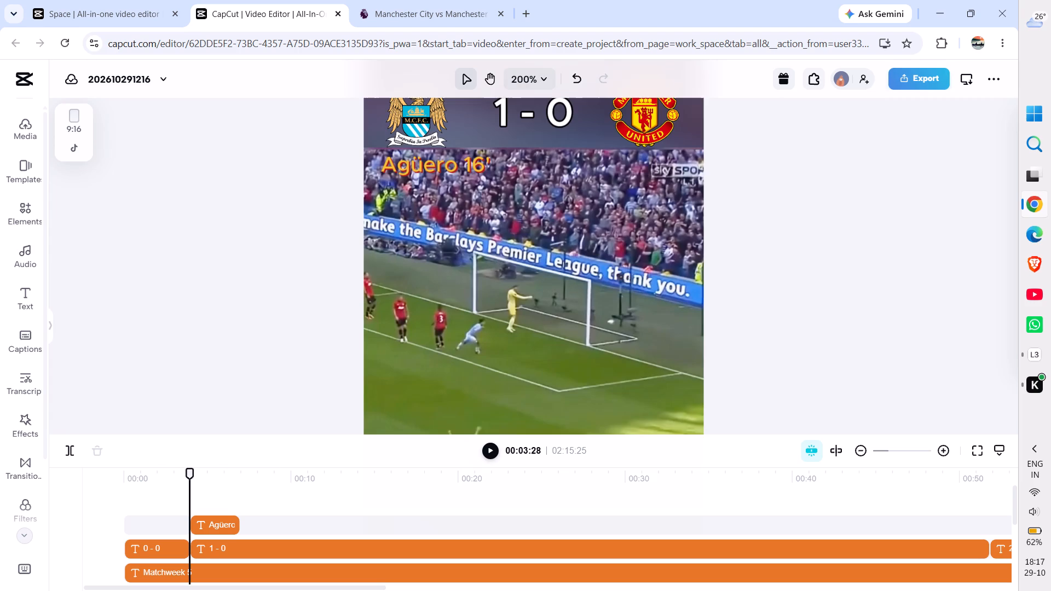
click(223, 218)
scroll(252, 268, up, 4)
click(444, 290)
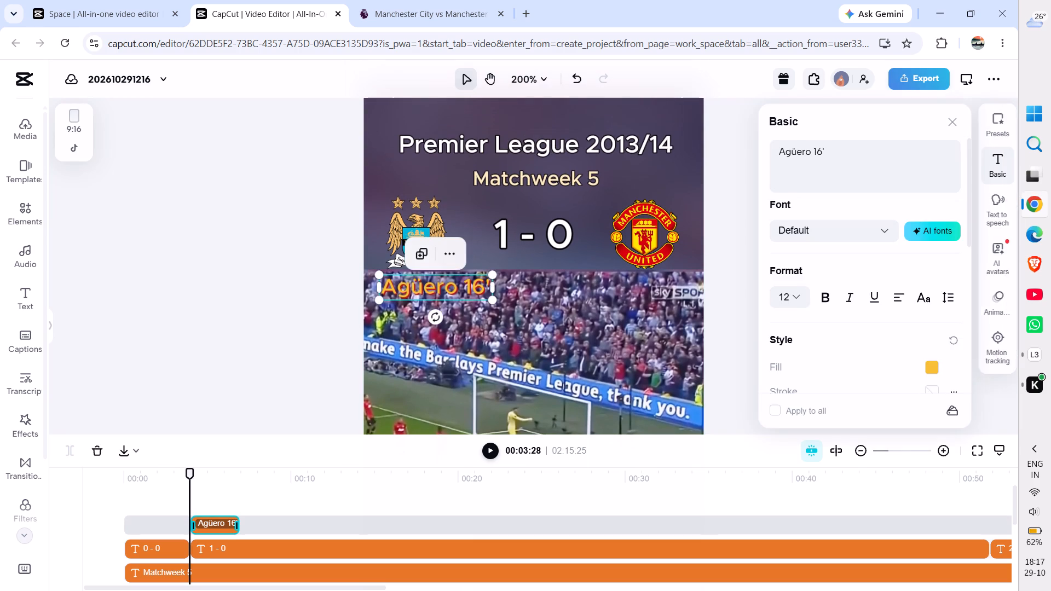
drag(444, 290, 432, 286)
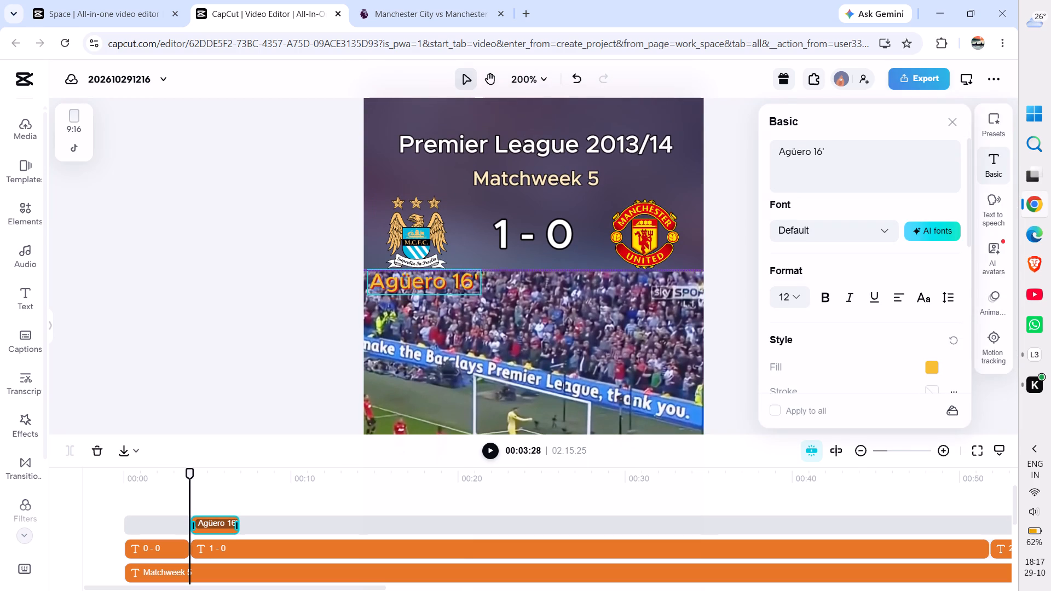
drag(432, 286, 430, 288)
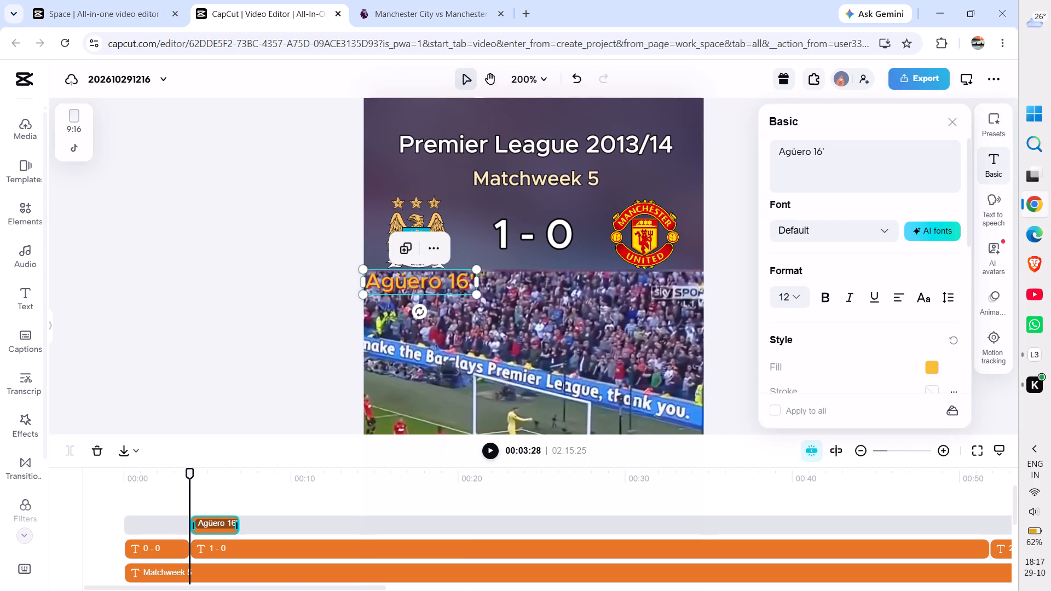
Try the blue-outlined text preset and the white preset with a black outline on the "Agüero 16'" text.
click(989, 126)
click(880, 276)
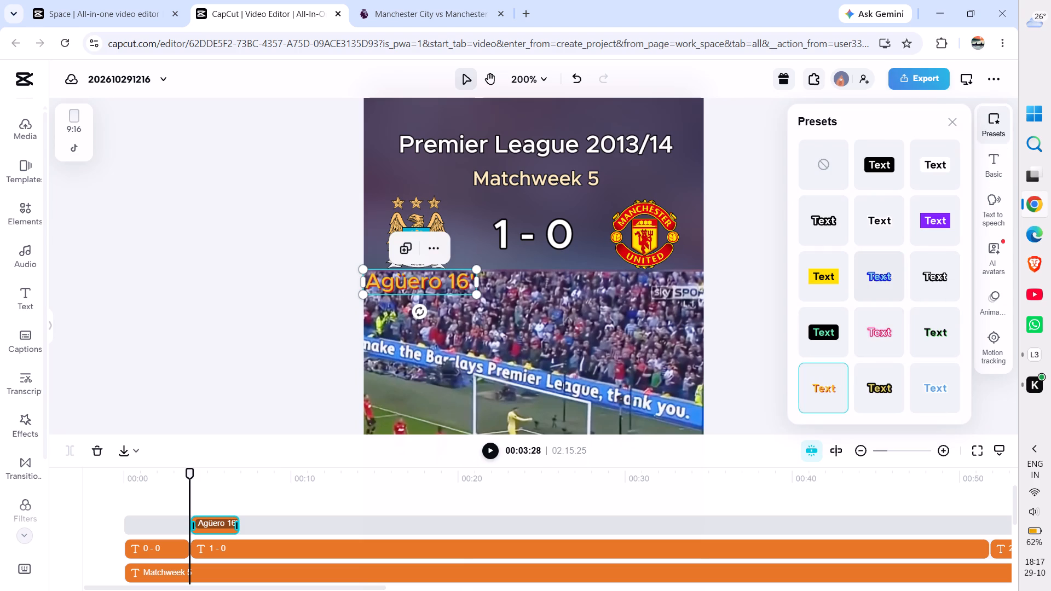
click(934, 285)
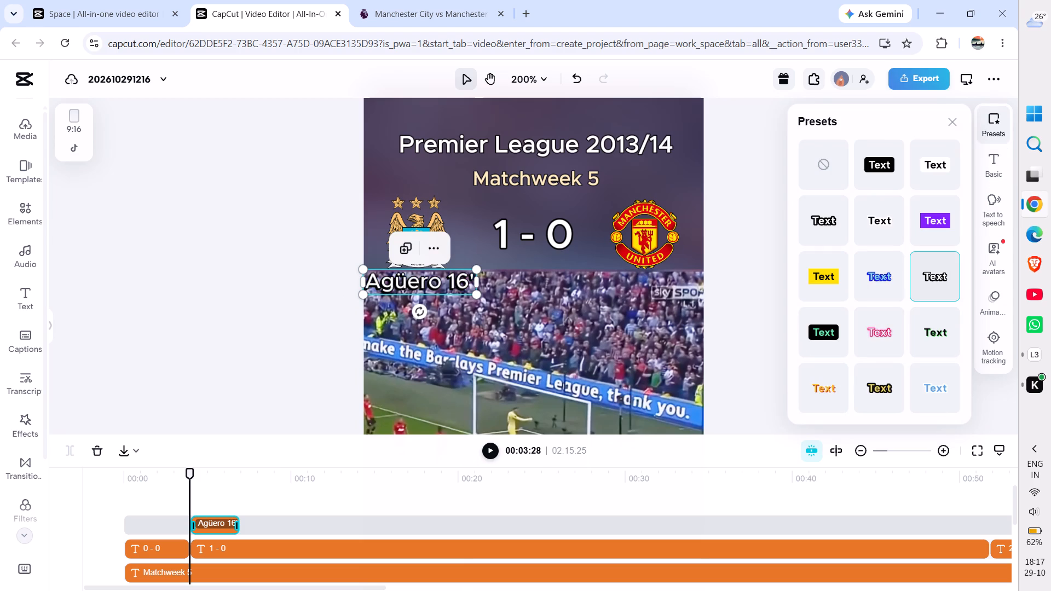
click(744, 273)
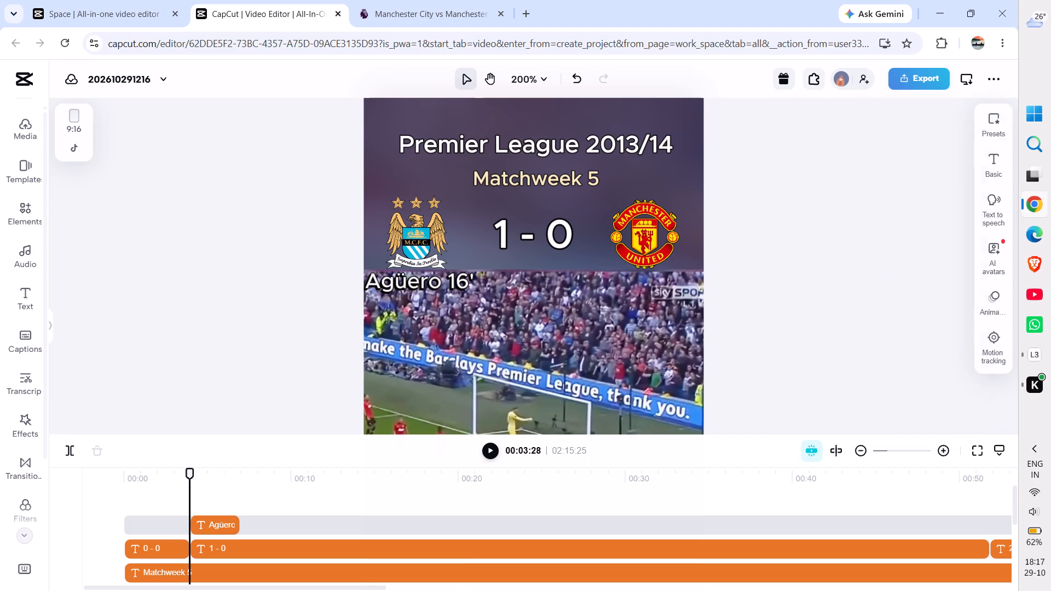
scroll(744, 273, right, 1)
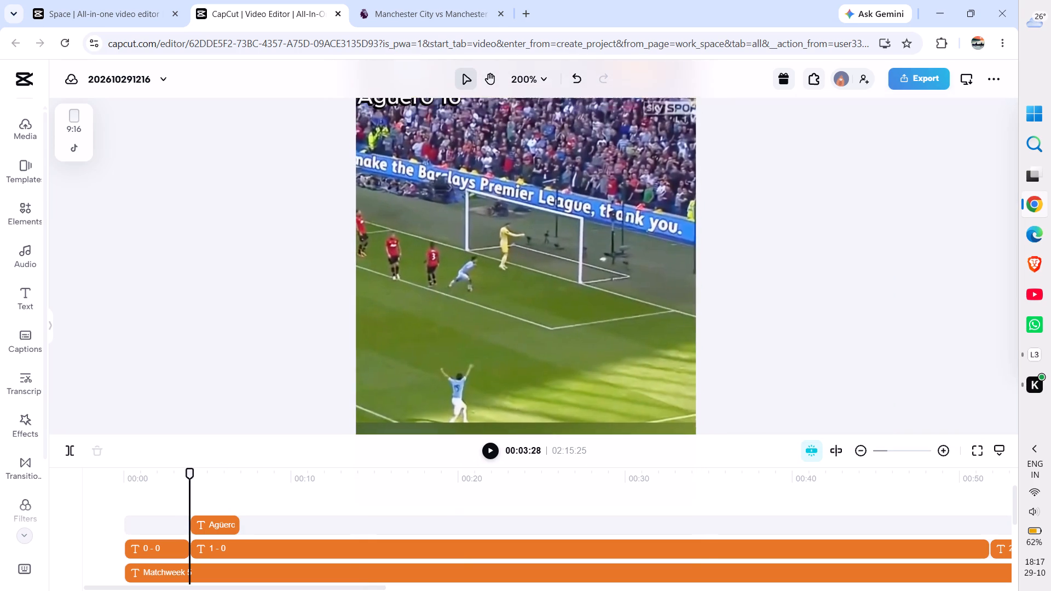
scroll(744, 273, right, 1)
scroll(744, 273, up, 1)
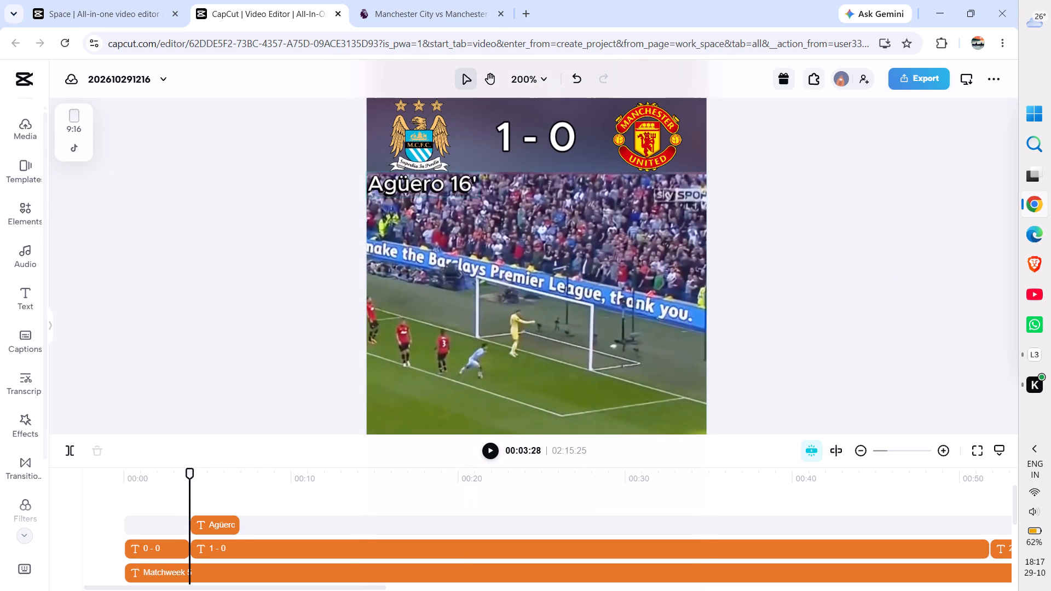
Apply the white text preset with a pink outline to the "Agüero 16'" text.
click(417, 175)
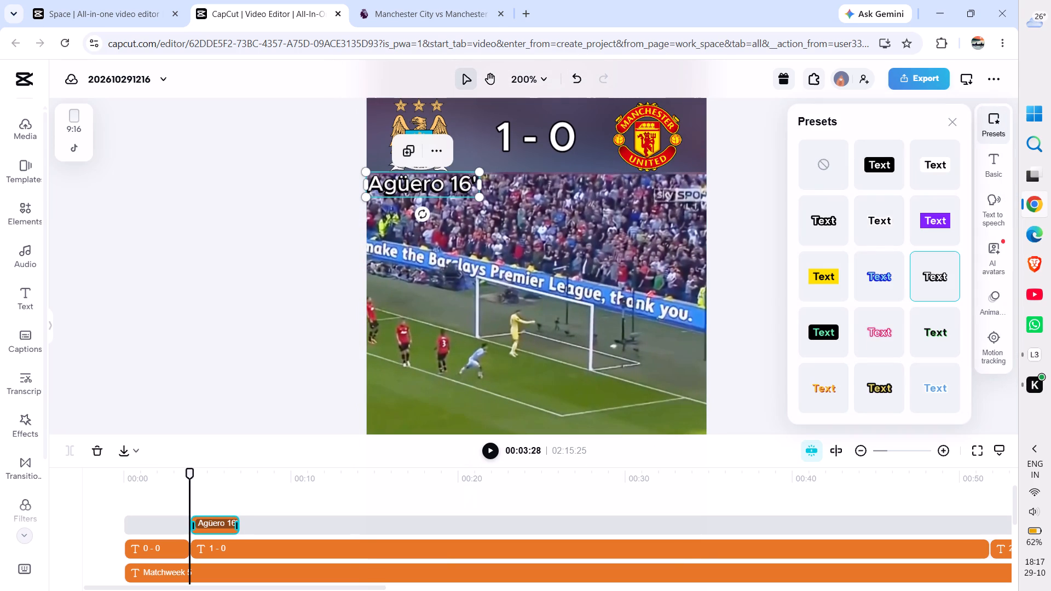
click(819, 338)
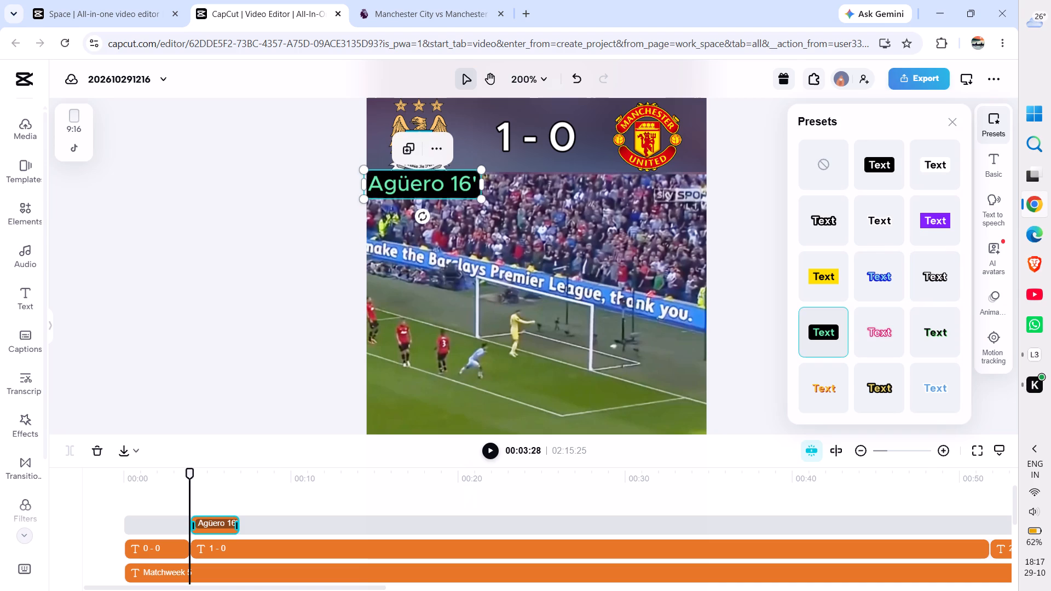
click(943, 329)
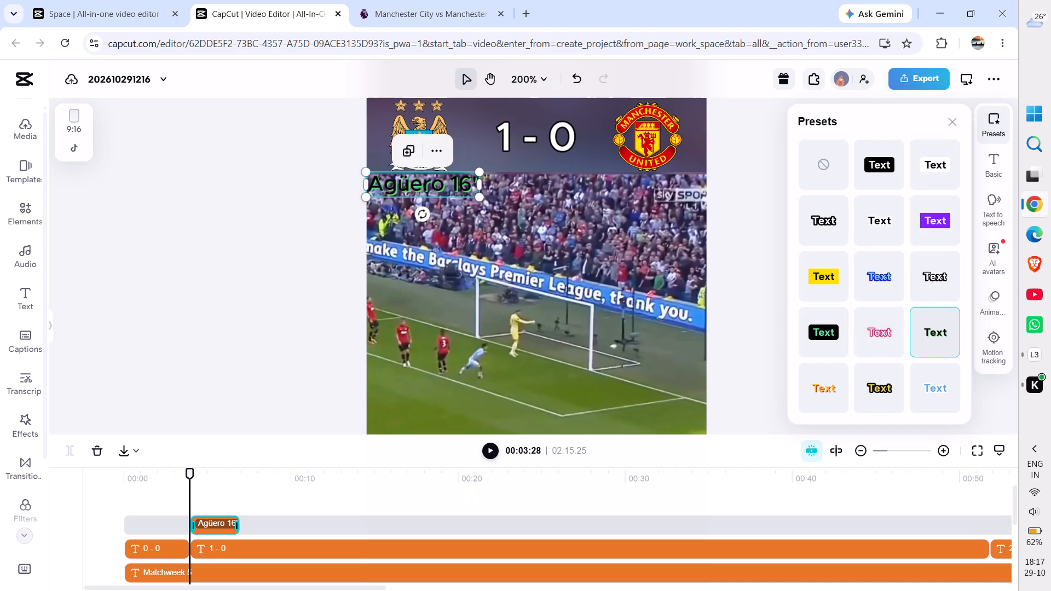
click(869, 336)
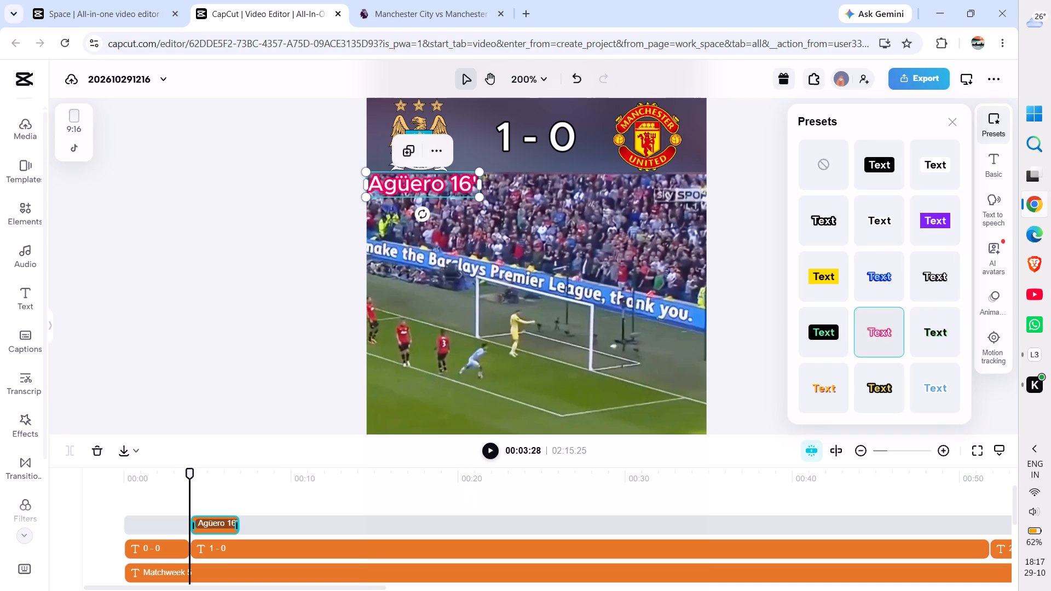
click(740, 263)
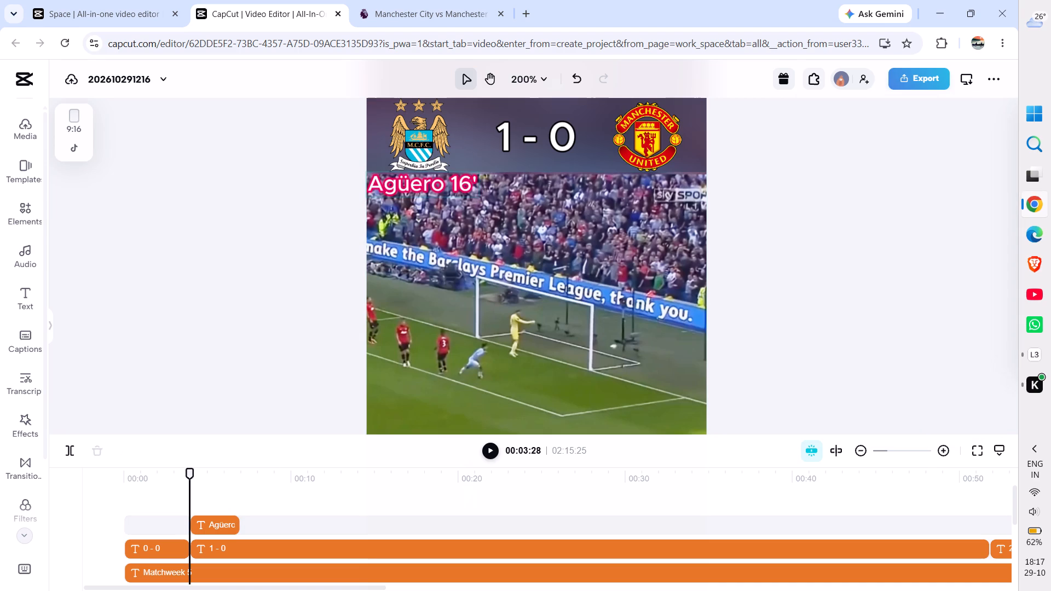
Shift the "Agüero 16'" text slightly inward from the frame's left edge, keeping it just below the Manchester City crest.
drag(392, 181, 398, 187)
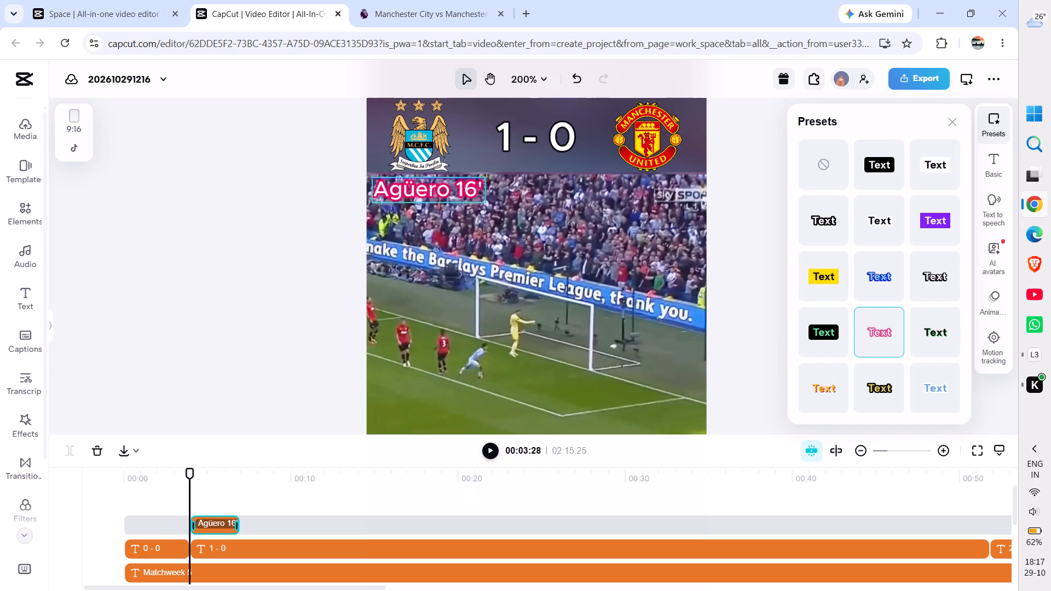
drag(398, 187, 399, 184)
click(264, 216)
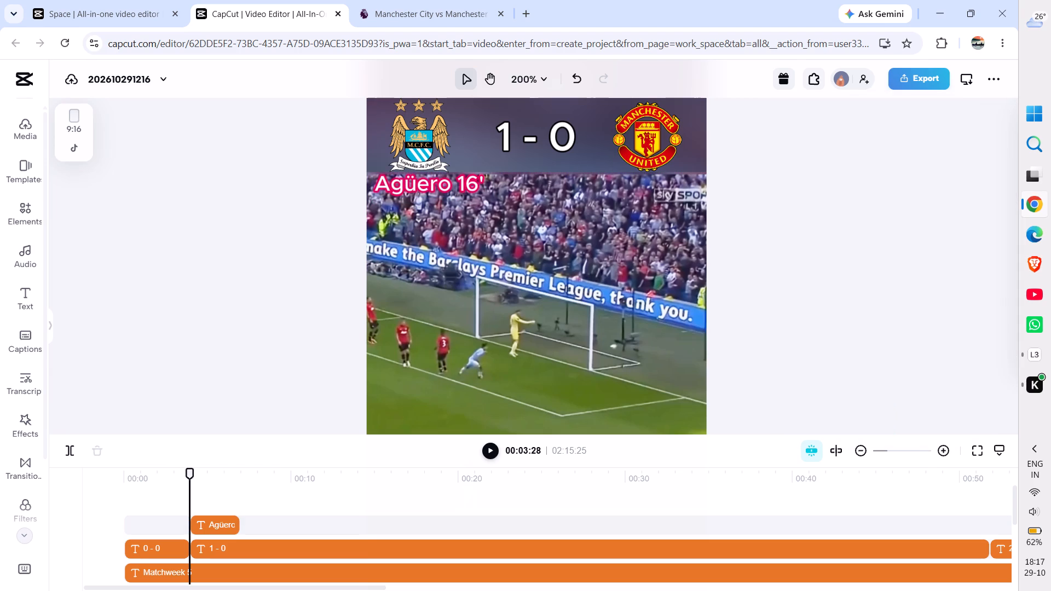
Copy the styled "Agüero 16'" caption and paste the duplicate at 00:51:24, where the "2 - 0" score text begins.
drag(191, 476, 200, 476)
drag(200, 476, 1042, 479)
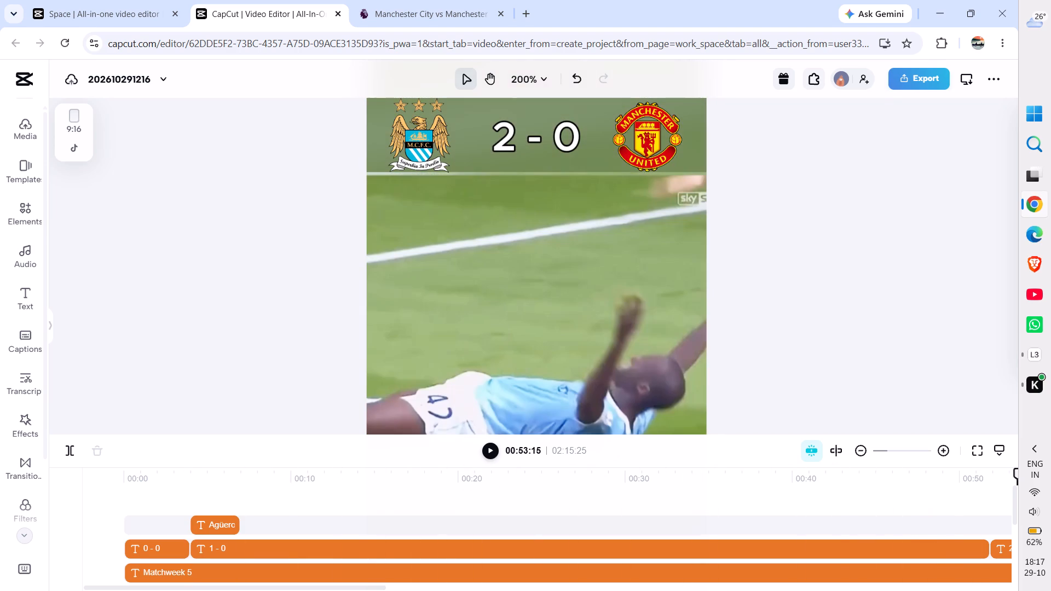
drag(1042, 479, 961, 484)
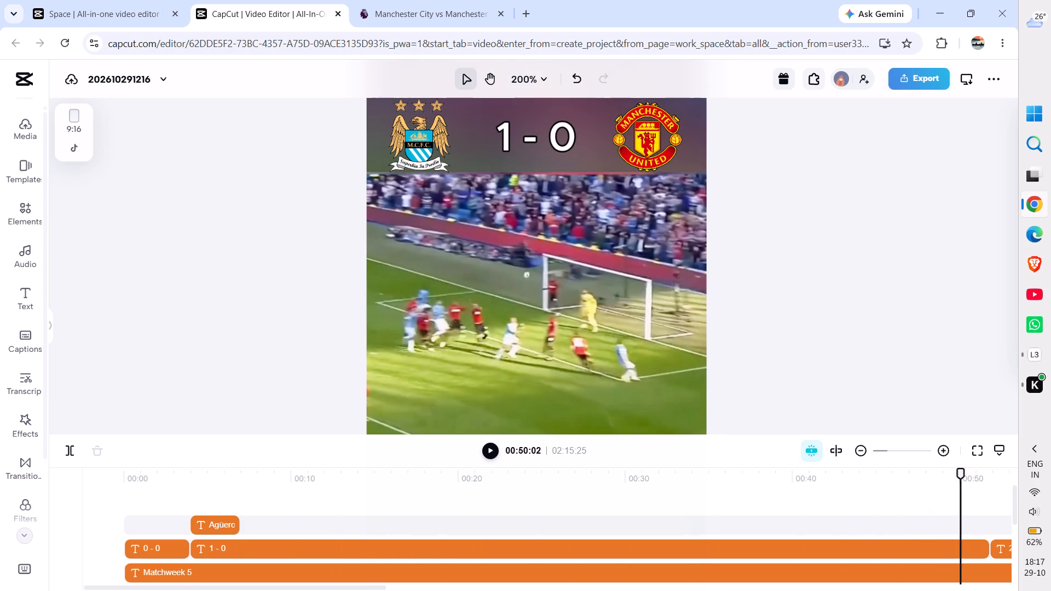
scroll(914, 489, left, 4)
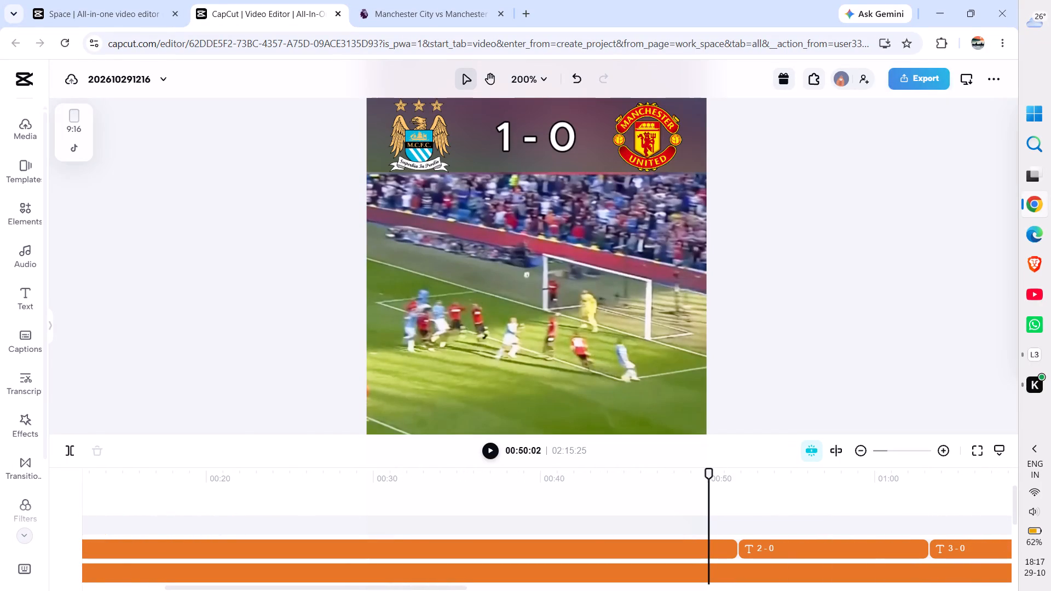
drag(708, 472, 737, 476)
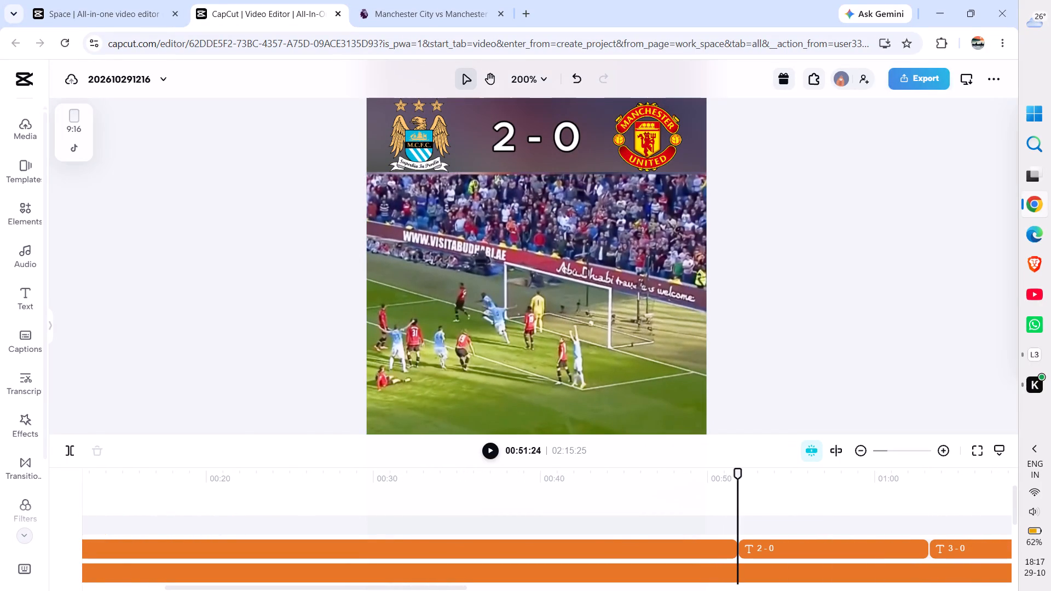
key(ctrl+v)
scroll(258, 517, right, 2)
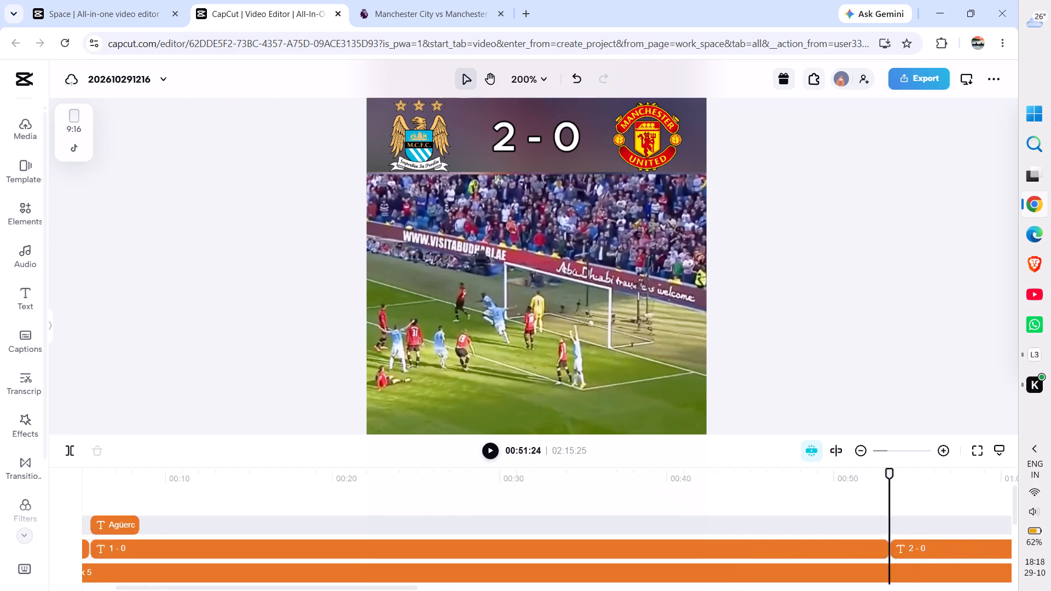
click(129, 523)
key(ctrl+c)
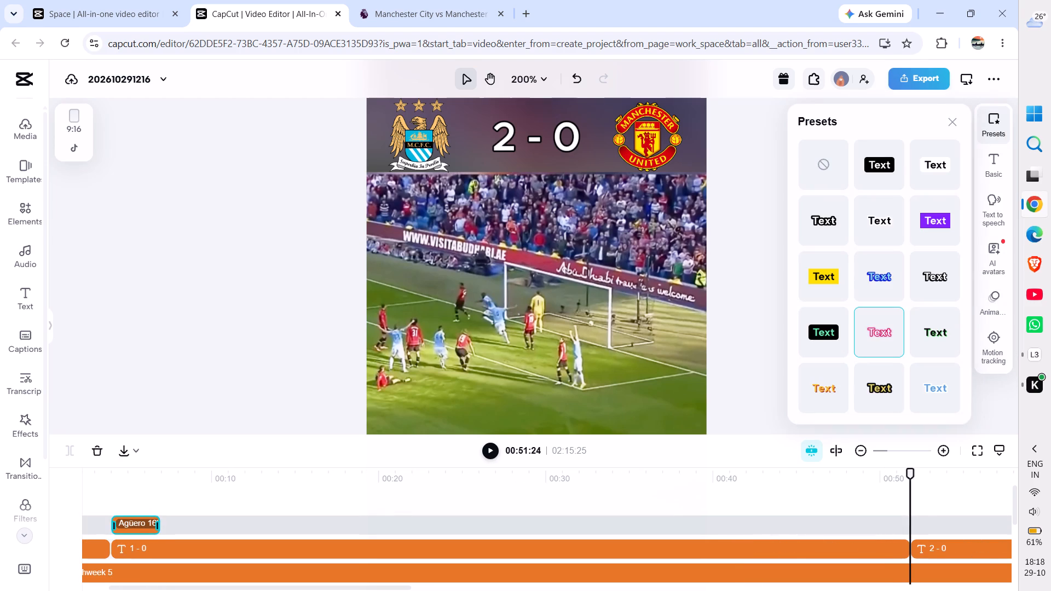
click(737, 384)
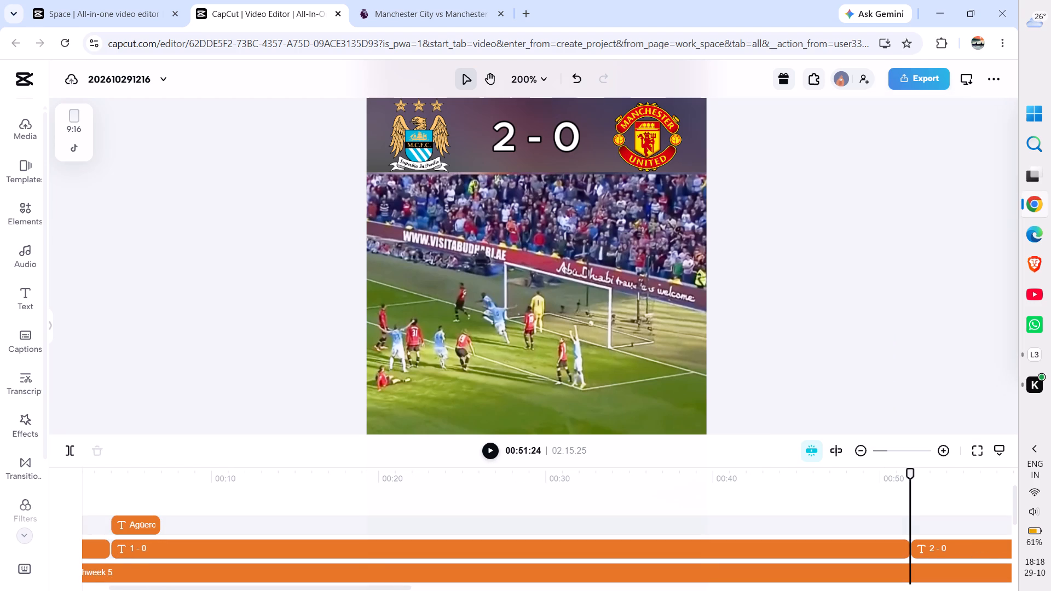
scroll(809, 522, left, 5)
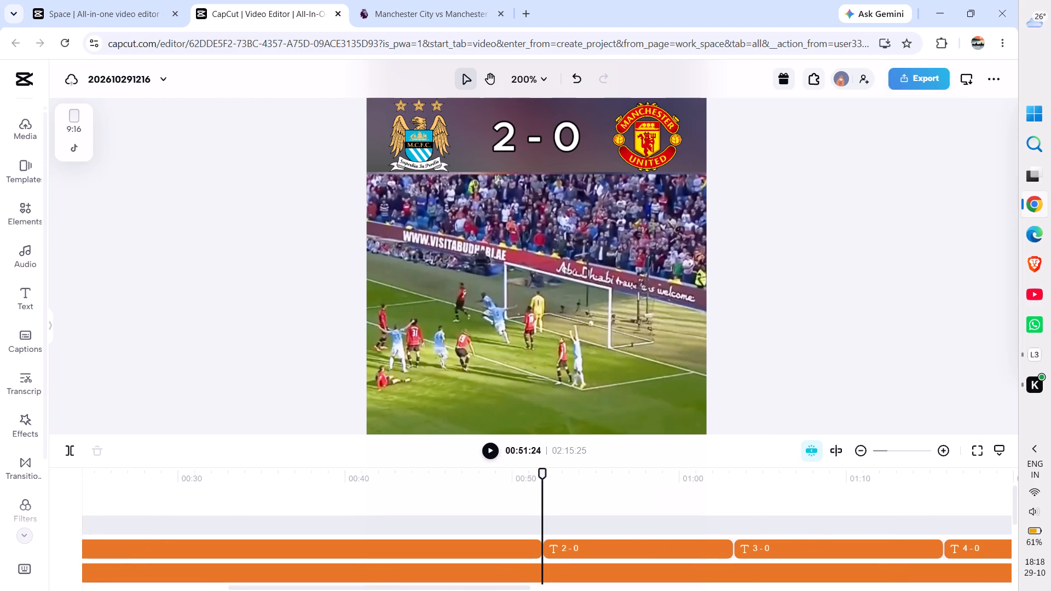
key(ctrl+v)
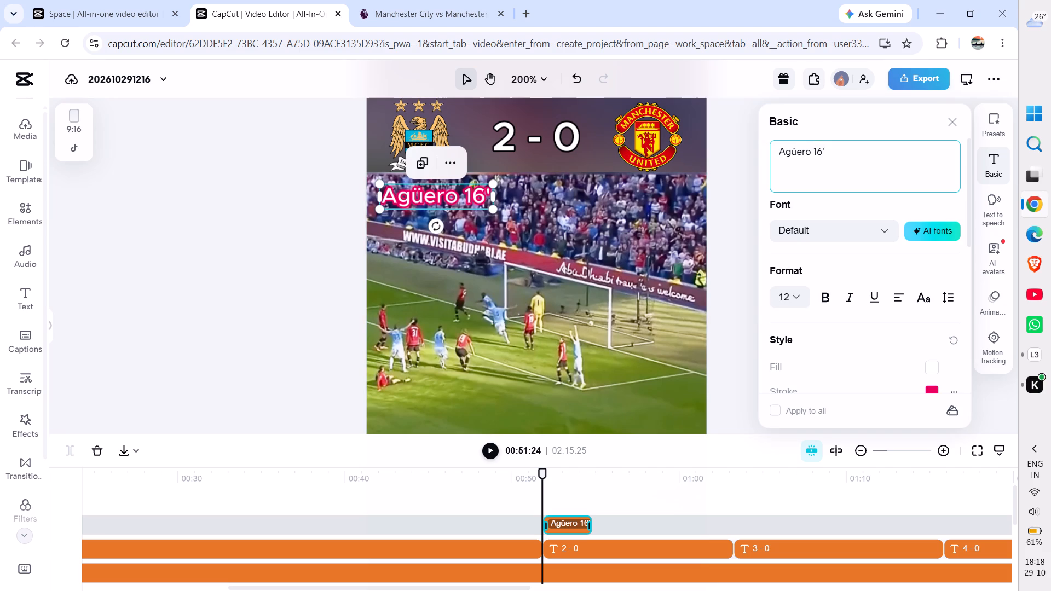
Copy the scorer lines "Touré 45'+1'" and "Nasri 50'" from the Premier League match page.
click(389, 7)
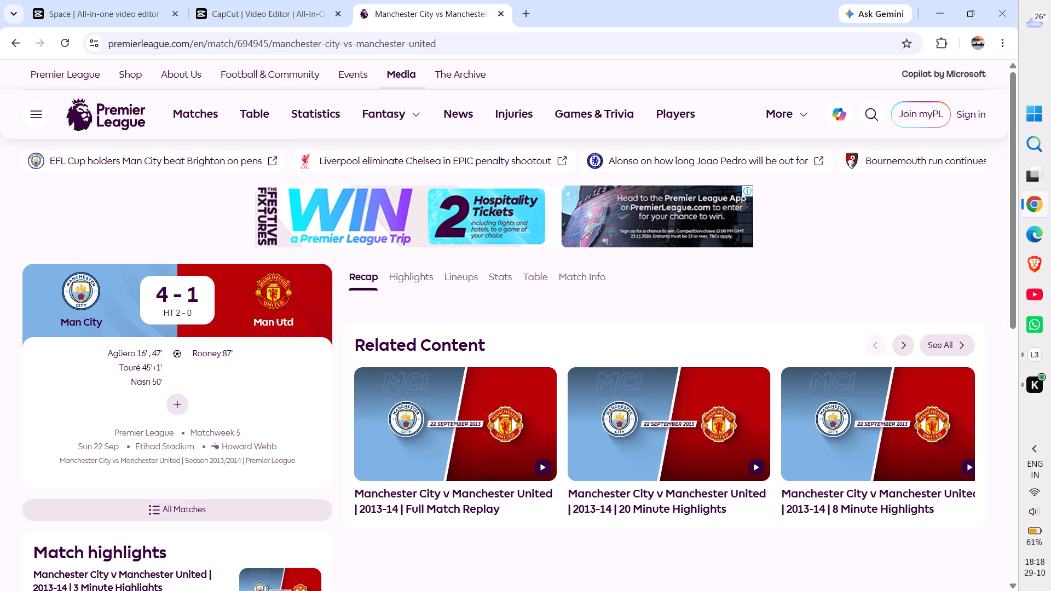
drag(116, 368, 180, 369)
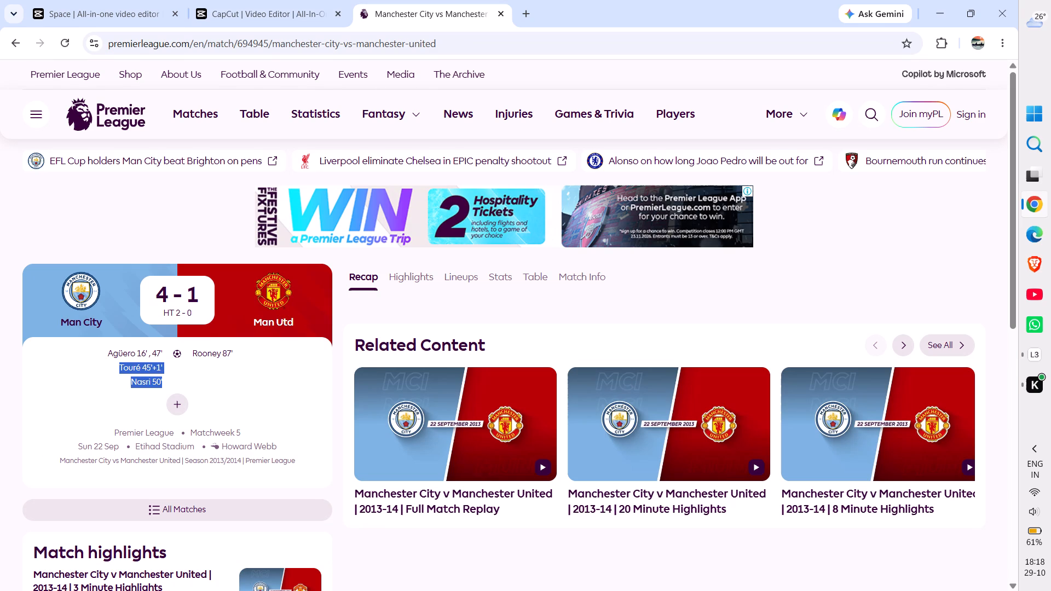
key(ctrl+c)
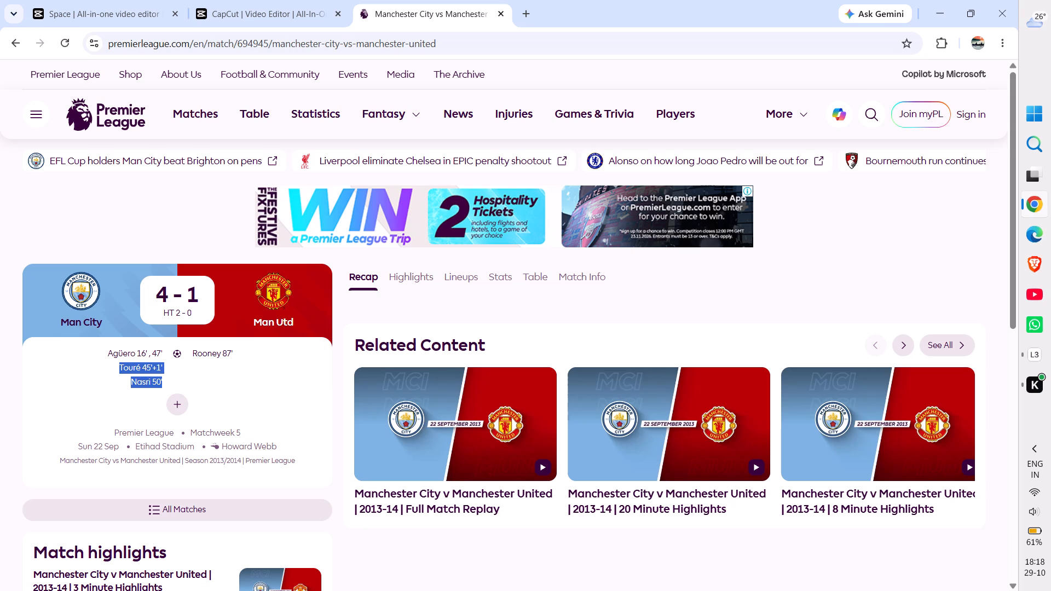
Switch back to CapCut and replace the duplicate caption's text at 00:51:24 with the copied scorer lines "Touré 45'+1'" and "Nasri 50'".
click(224, 384)
click(259, 0)
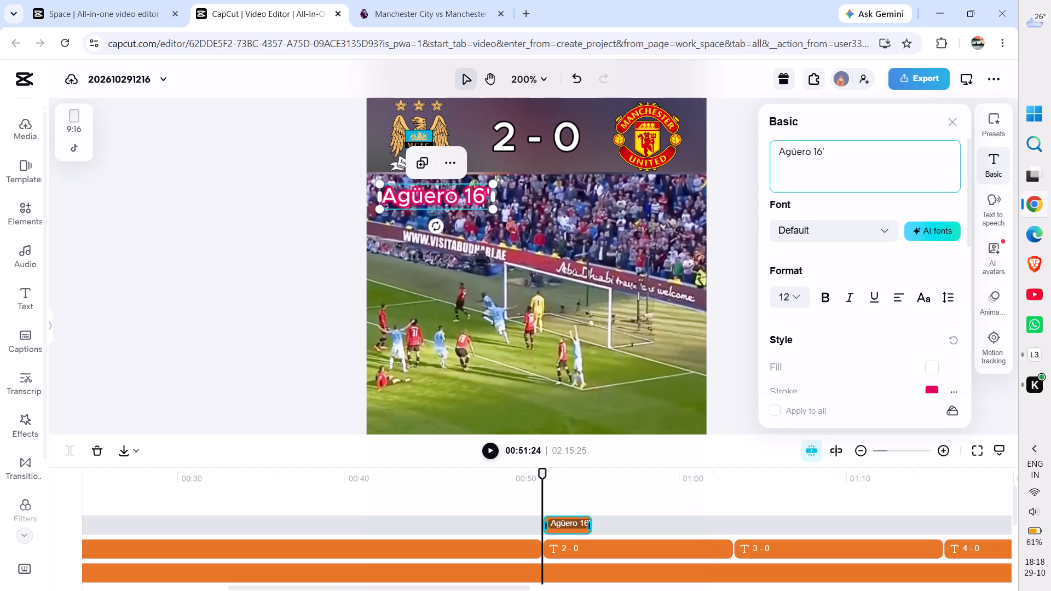
click(831, 150)
key(BackSpace)
key(BackSpace)
key(BackSpace)
key(BackSpace)
key(BackSpace)
key(BackSpace)
key(BackSpace)
key(BackSpace)
key(BackSpace)
key(BackSpace)
key(BackSpace)
key(BackSpace)
key(BackSpace)
key(BackSpace)
key(BackSpace)
key(BackSpace)
key(BackSpace)
key(BackSpace)
key(BackSpace)
key(BackSpace)
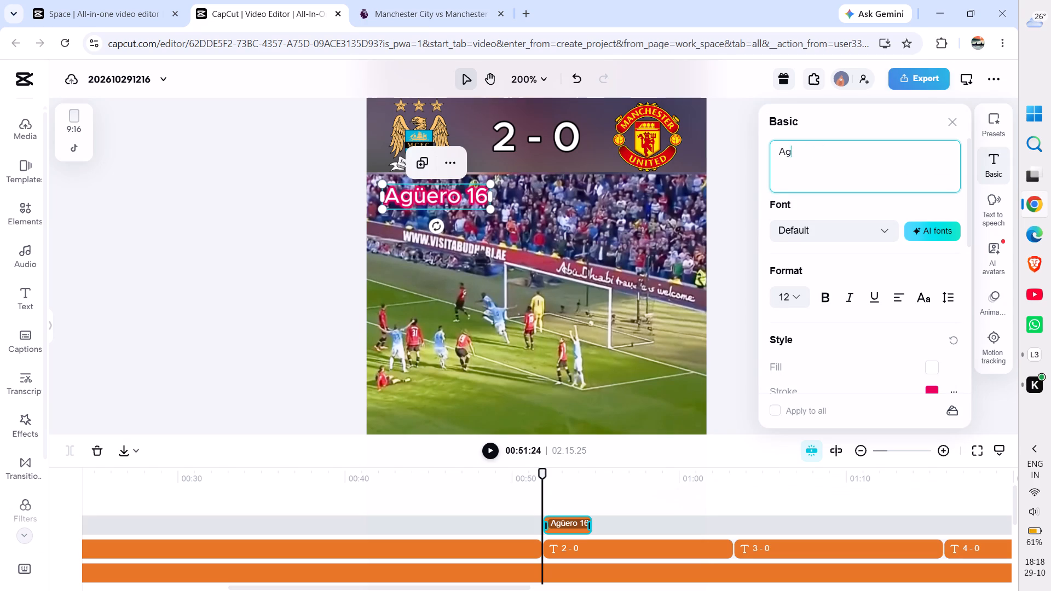
key(ctrl+v)
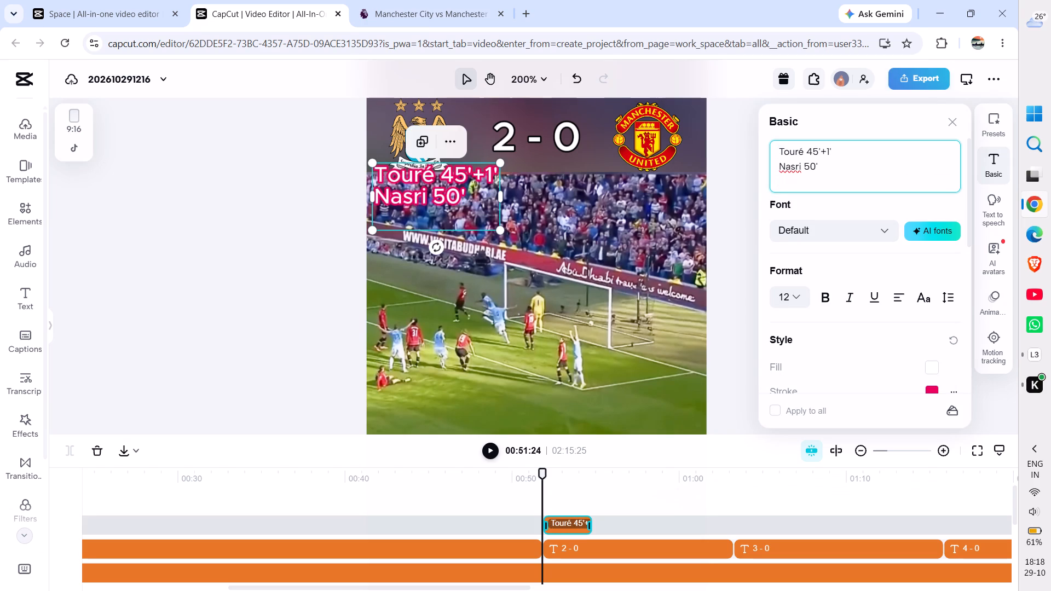
Remove the "Nasri 50'" line and the leftover blank line so the caption reads only "Touré 45'+1'".
click(822, 173)
key(BackSpace)
key(BackSpace)
key(BackSpace)
key(BackSpace)
key(BackSpace)
key(BackSpace)
key(BackSpace)
key(BackSpace)
key(BackSpace)
key(BackSpace)
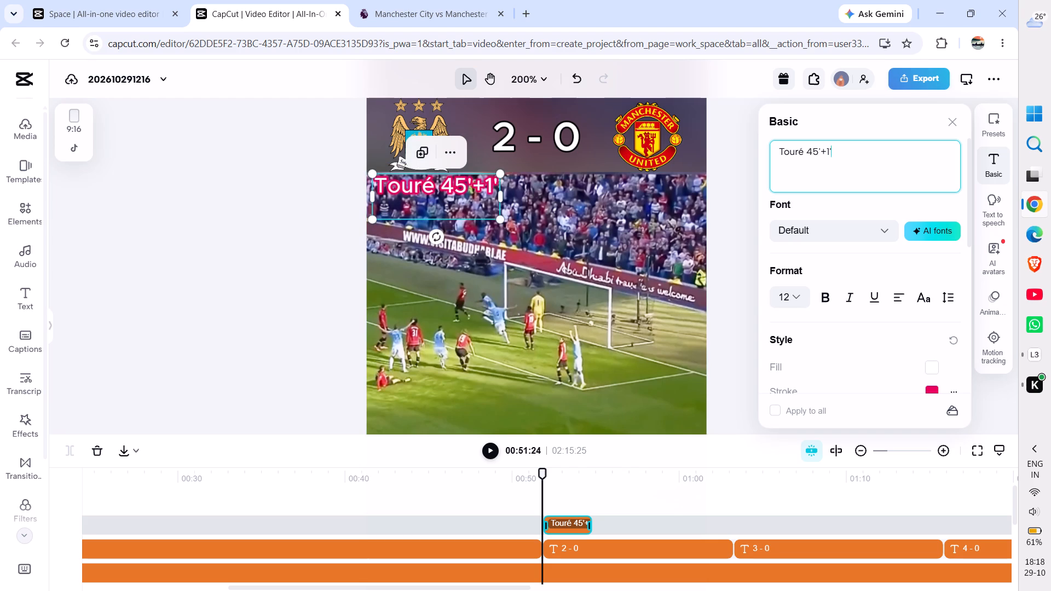
click(784, 172)
key(BackSpace)
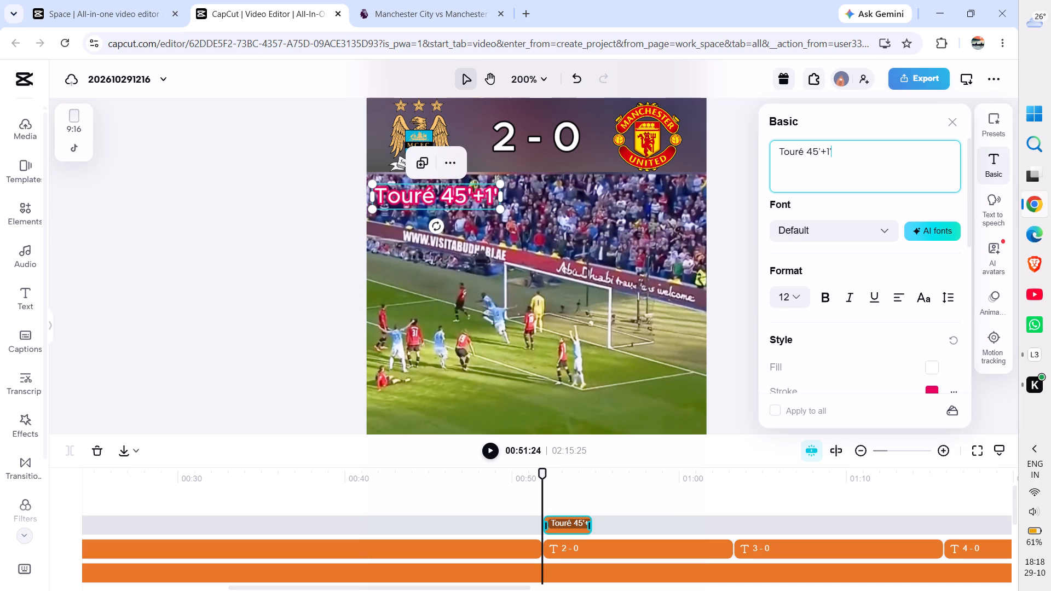
Move the "Touré 45'+1'" caption up so it sits directly below the Manchester City crest, near the frame's left edge.
drag(429, 196, 429, 184)
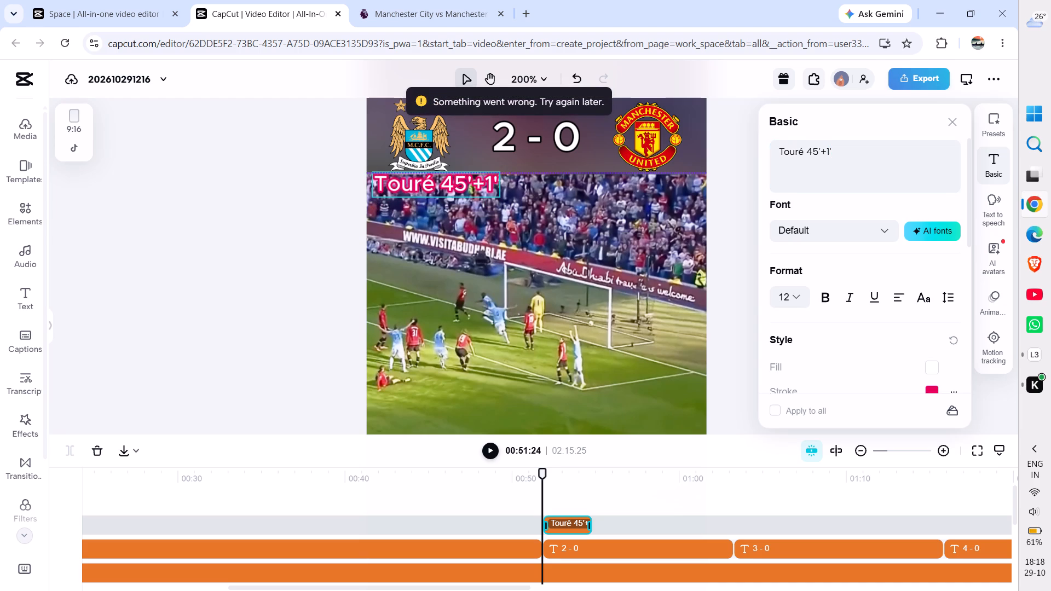
drag(429, 184, 428, 185)
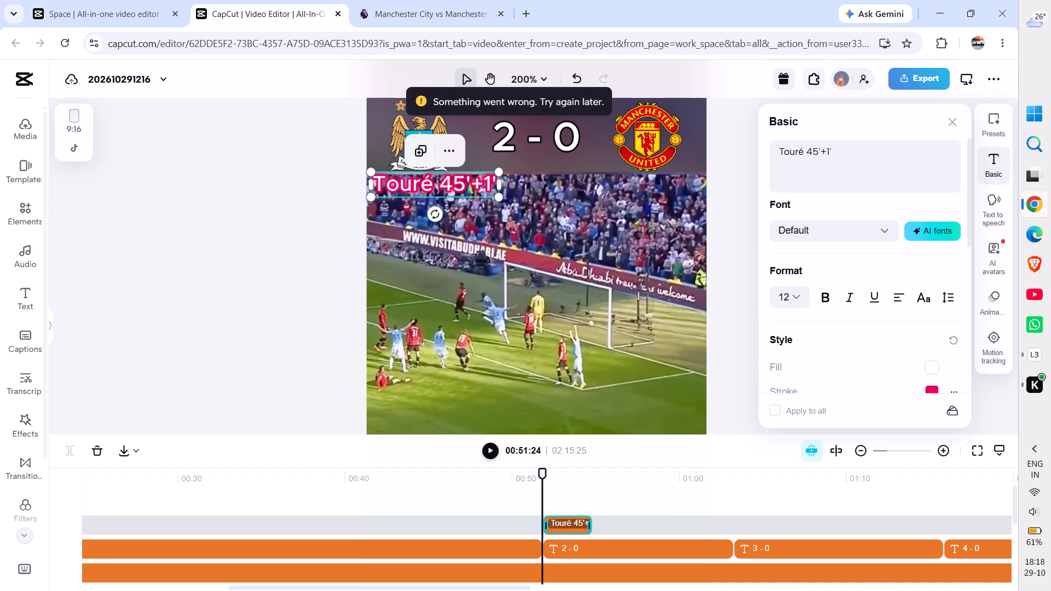
click(209, 221)
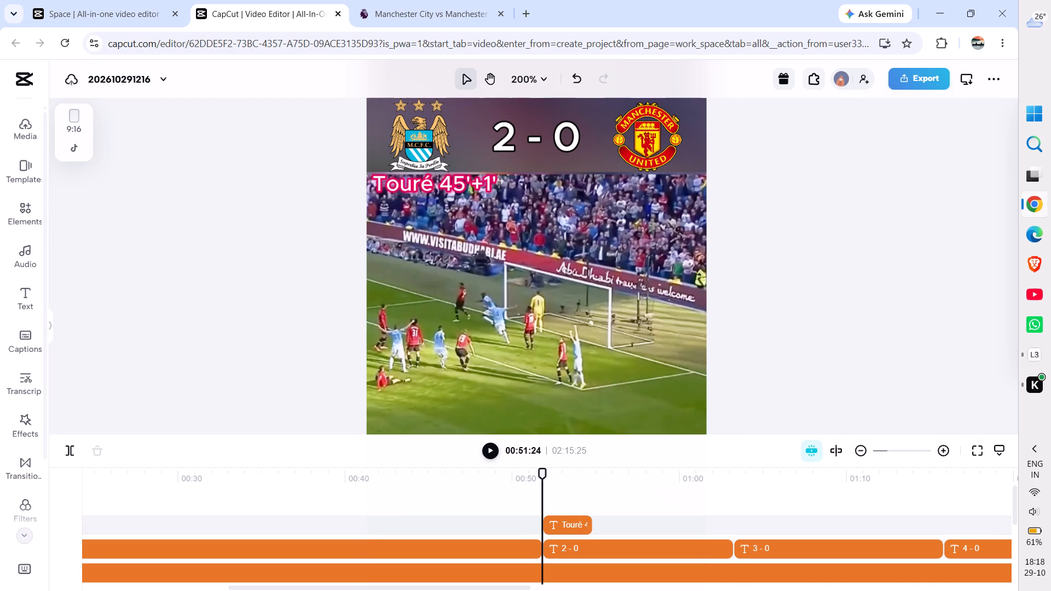
Paste another copy of the styled "Agüero 16'" caption at 01:03:07, where the "3 - 0" score text begins.
scroll(409, 524, left, 4)
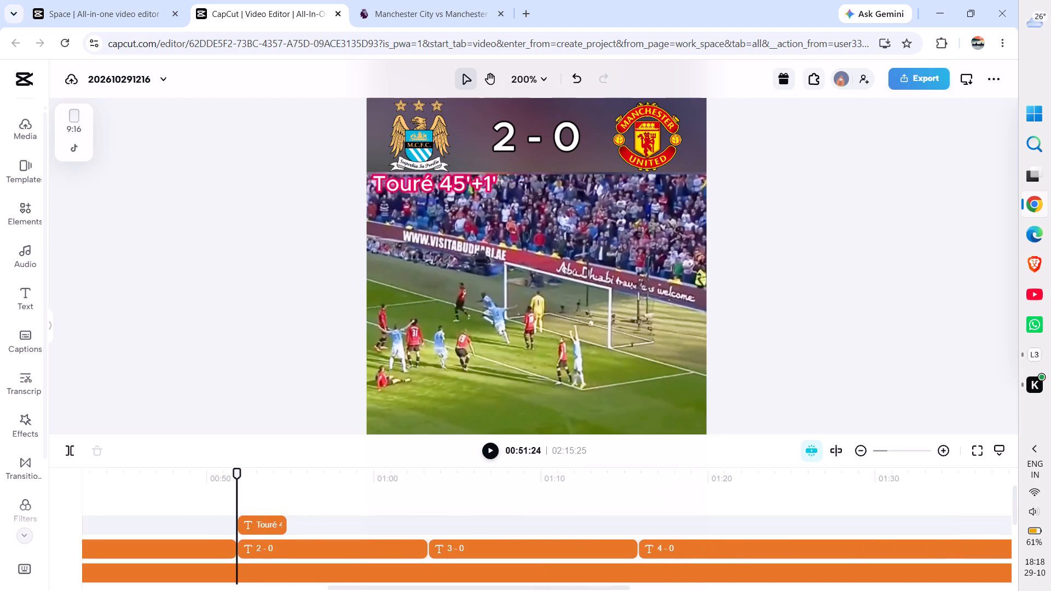
drag(235, 470, 428, 477)
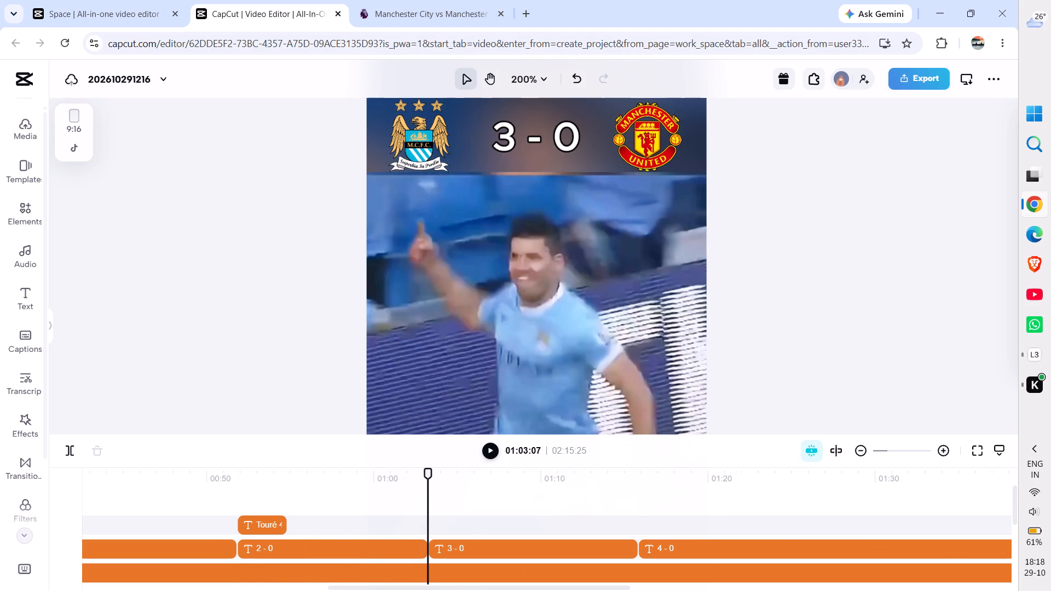
key(ctrl+v)
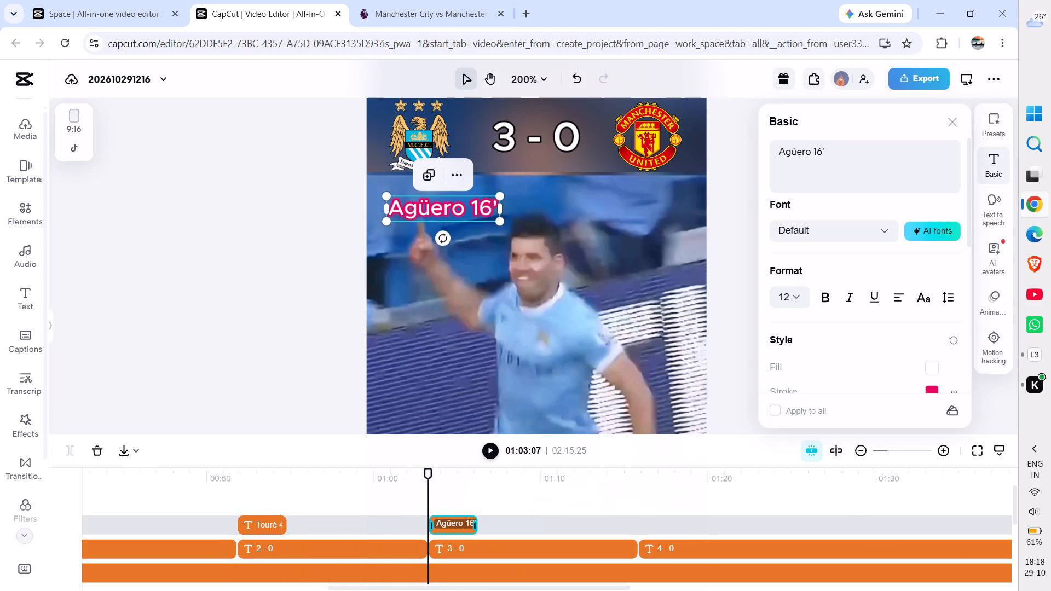
Check the third goal's minute on the Premier League match page and change the pasted caption to "Agüero 47'" in CapCut.
click(463, 1)
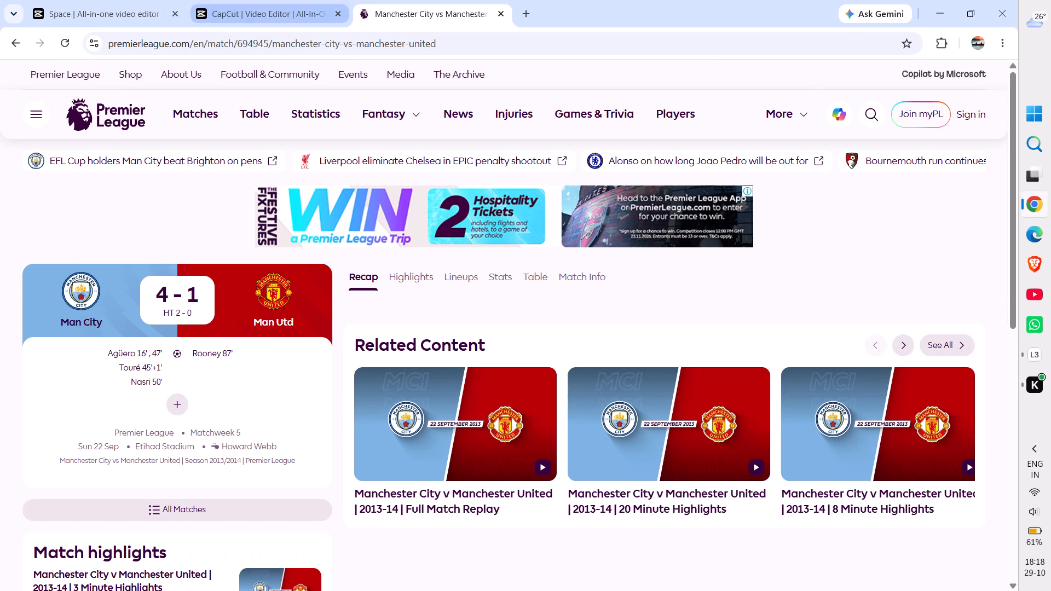
click(273, 0)
click(824, 152)
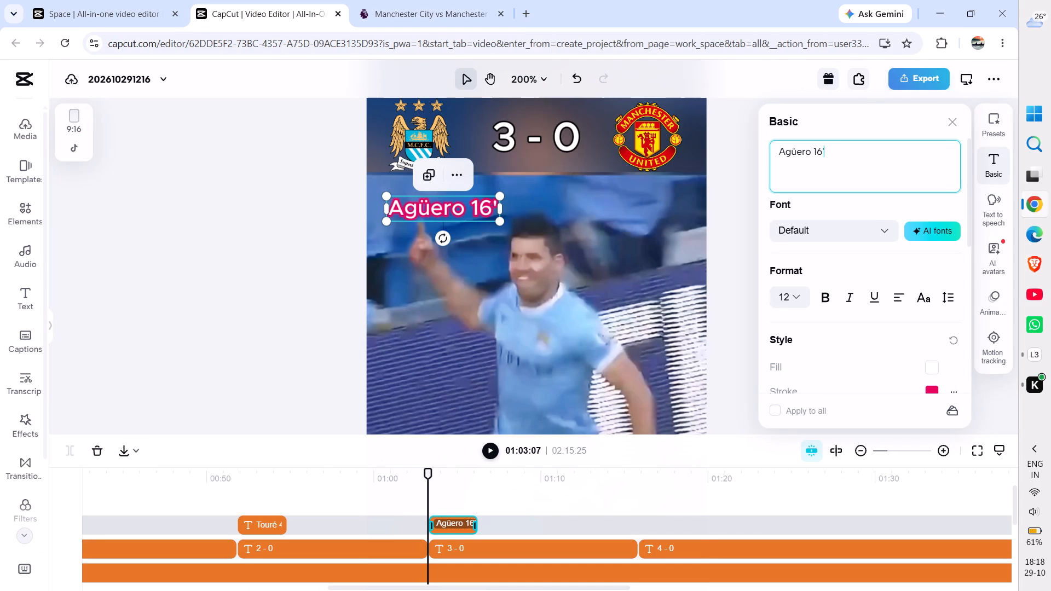
key(BackSpace)
key(BackSpace)
key(BackSpace)
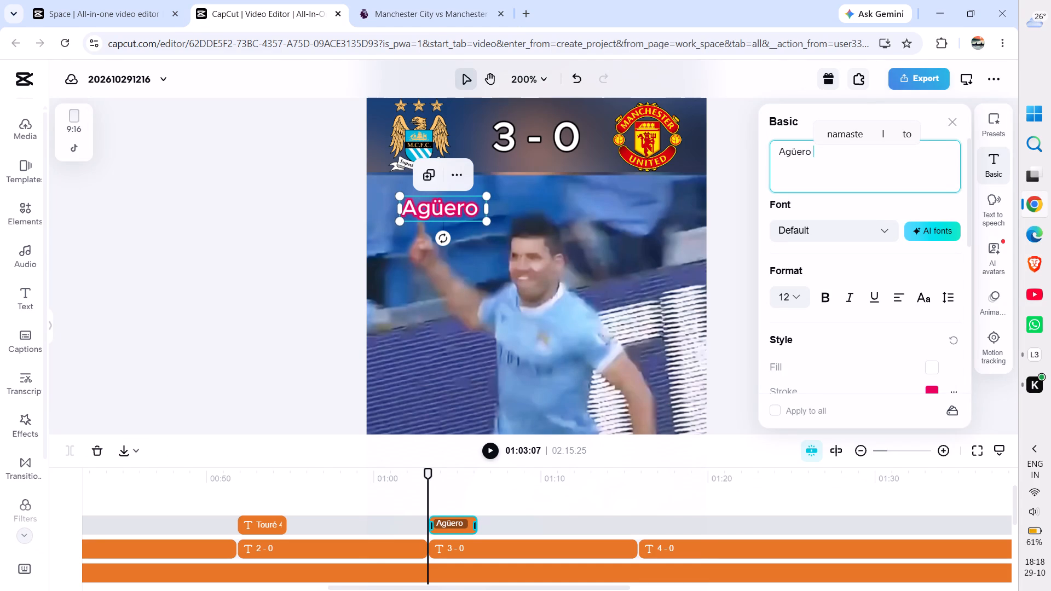
text(47)
key(apostrophe)
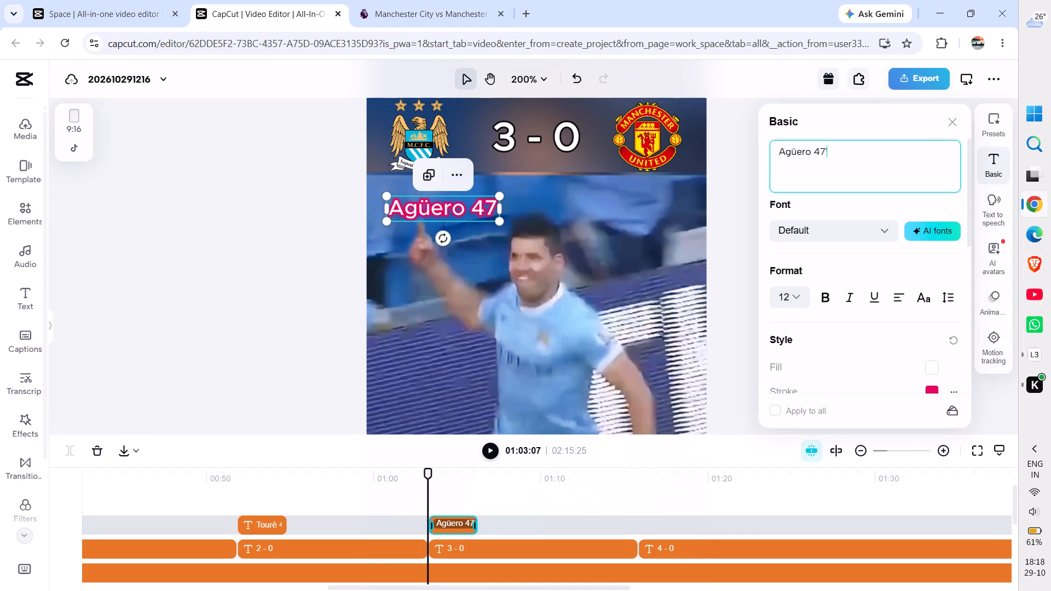
Position the "Agüero 47'" caption directly below the Manchester City crest, slightly inside the frame's left edge.
drag(428, 208, 428, 198)
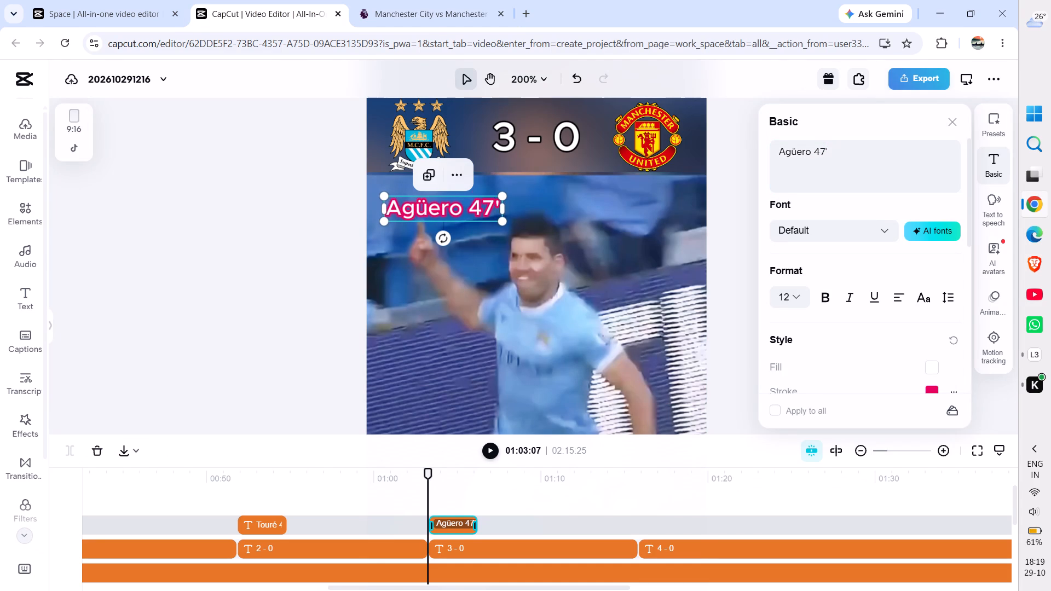
drag(428, 198, 415, 185)
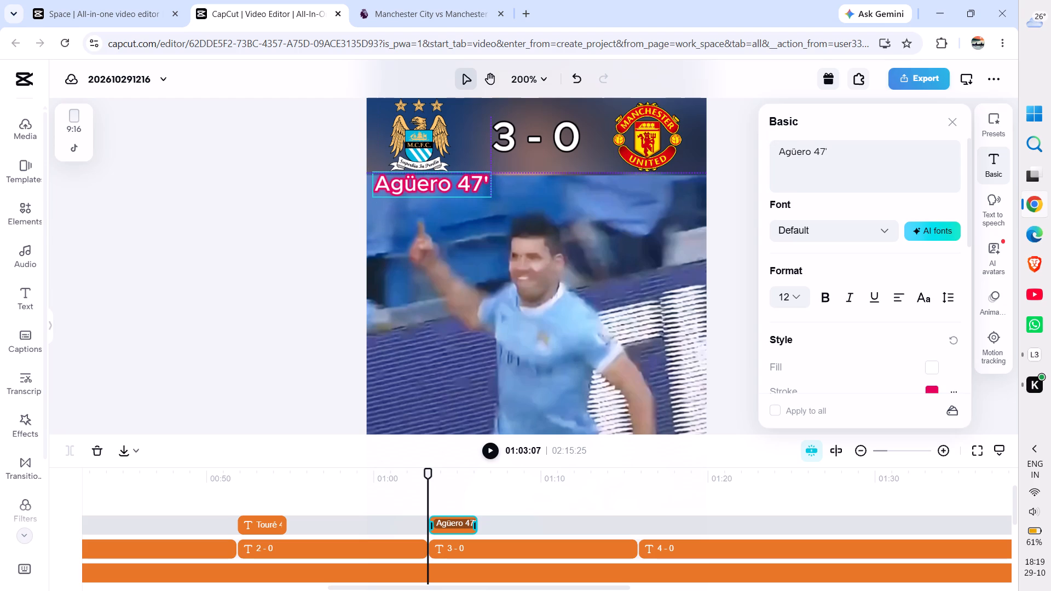
drag(415, 185, 419, 185)
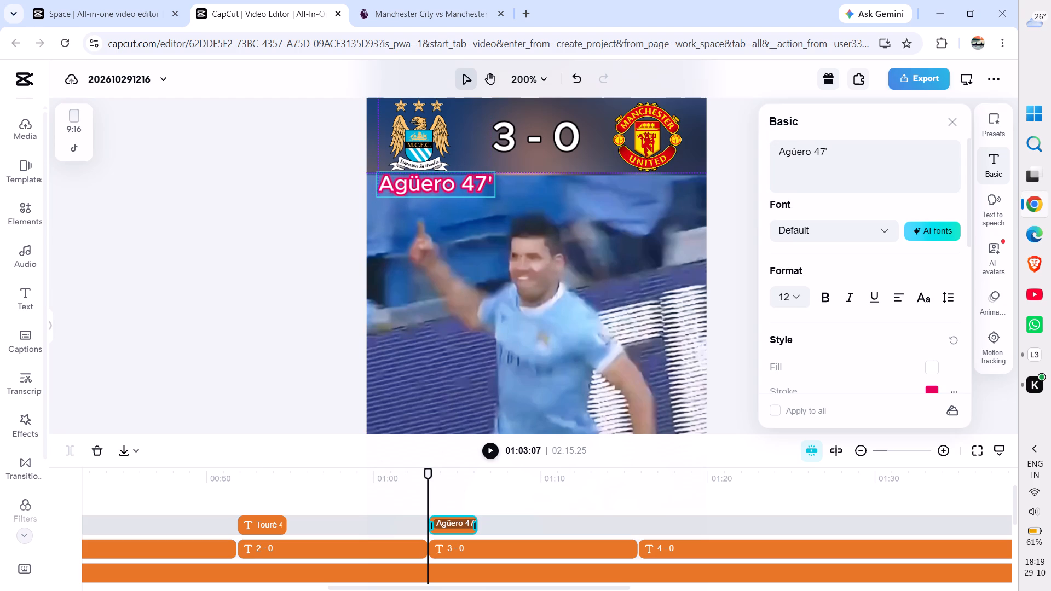
drag(419, 185, 417, 186)
click(240, 211)
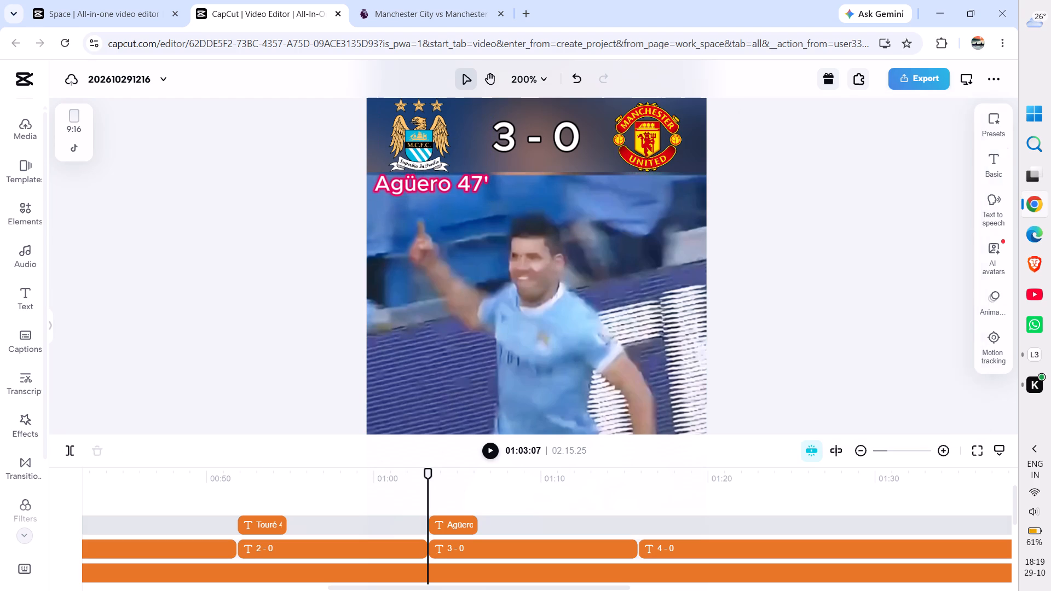
Paste the styled "Agüero 16'" caption at 01:15:24, where the "4 - 0" score text begins, after checking the scorers on the match page.
drag(427, 470, 545, 479)
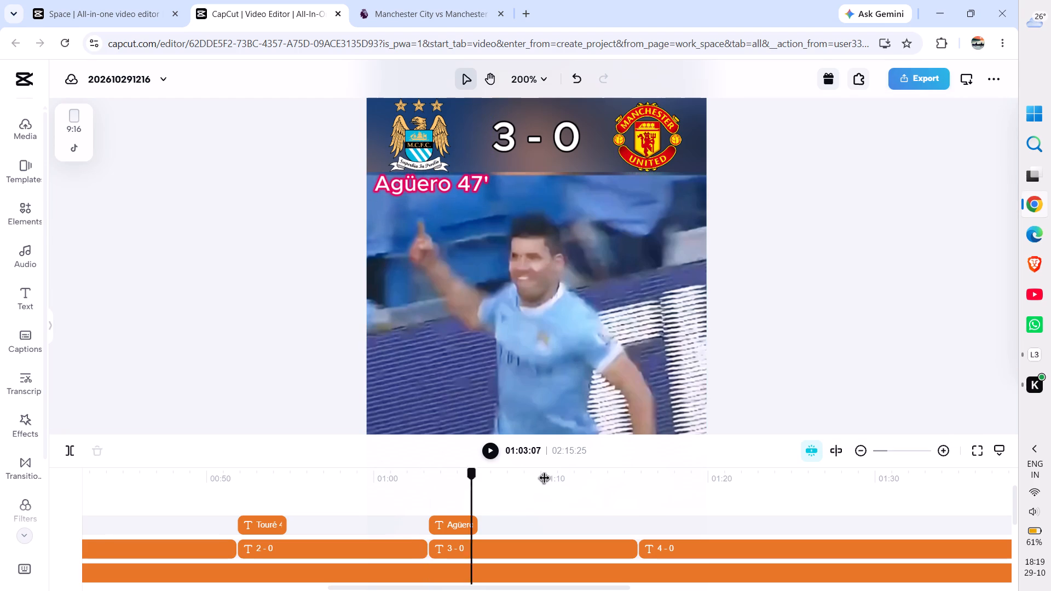
drag(545, 479, 642, 483)
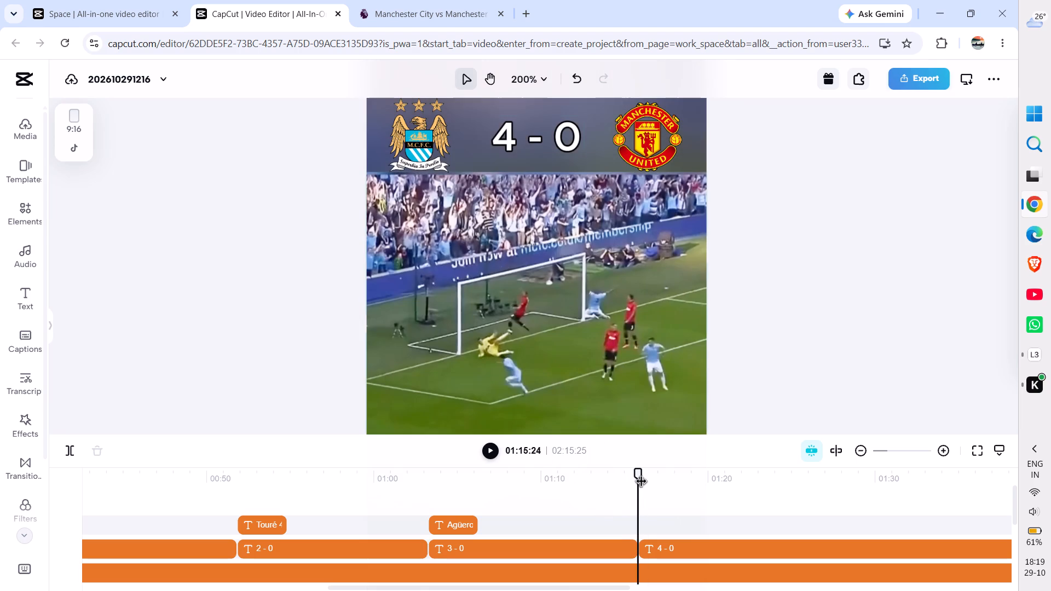
click(403, 0)
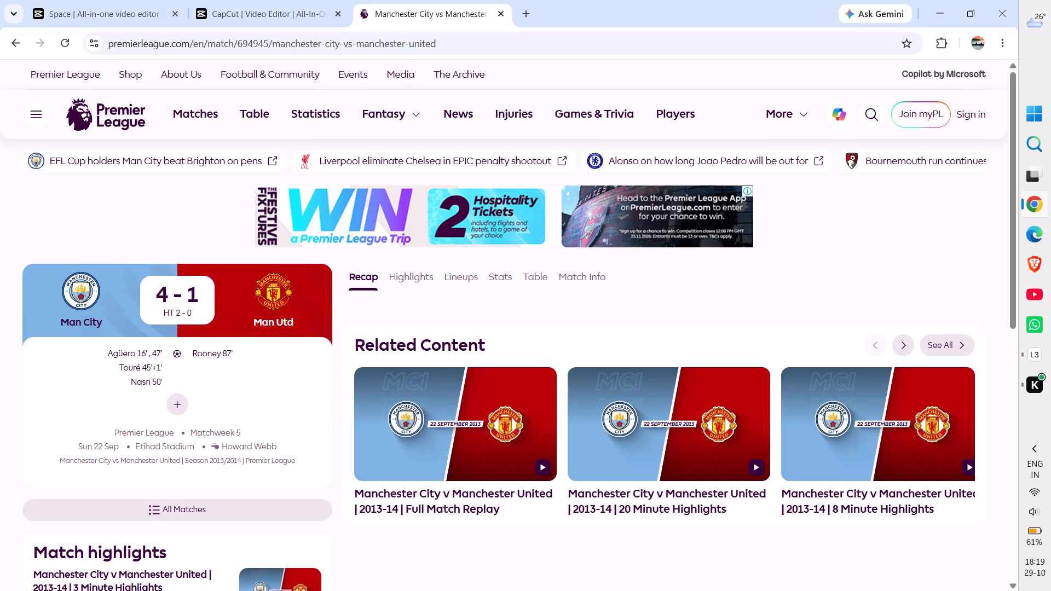
click(262, 0)
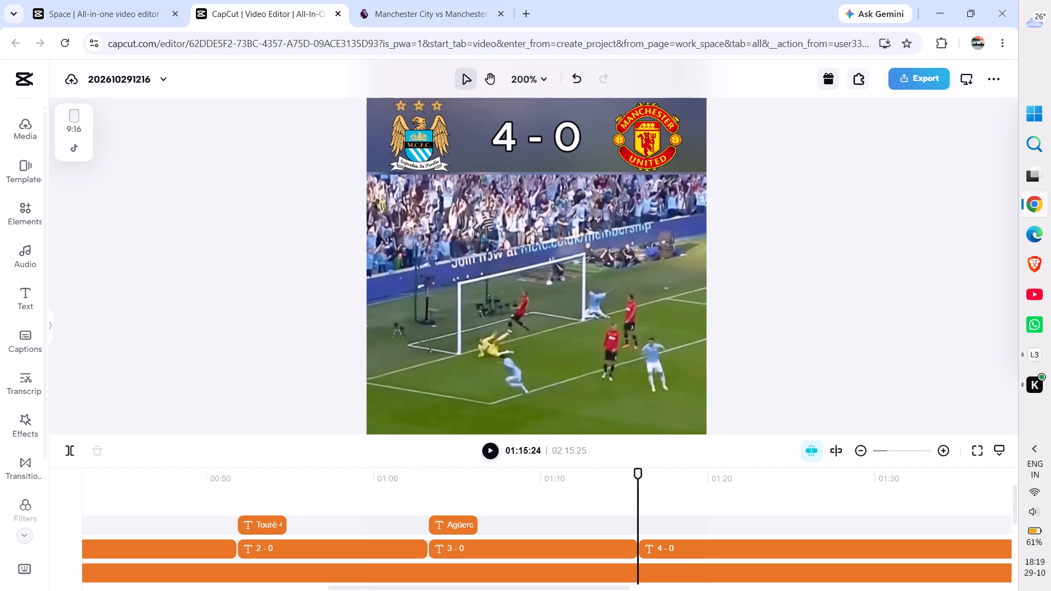
key(ctrl+v)
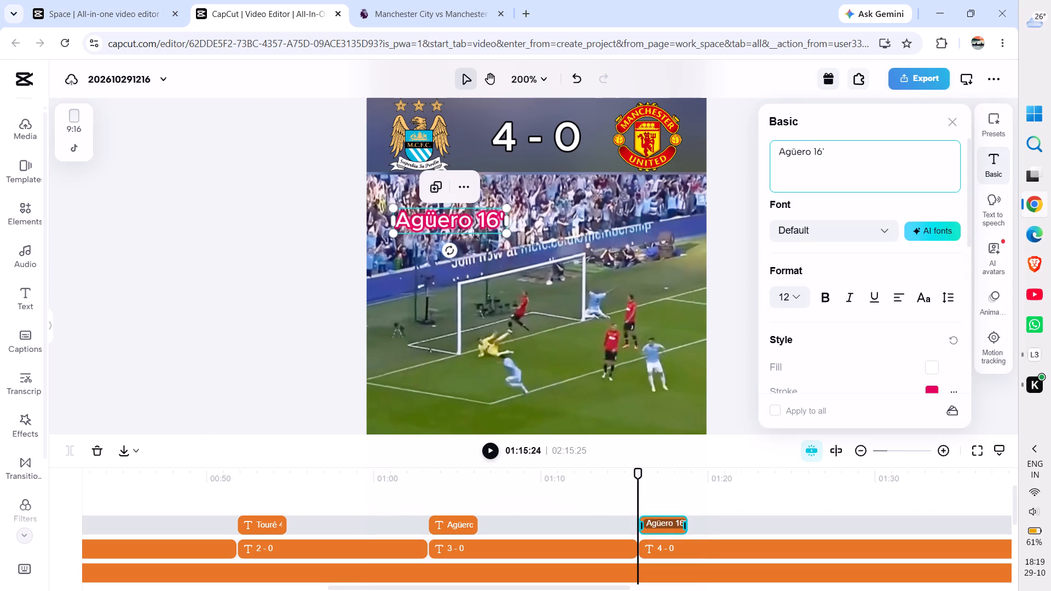
Replace the text of the caption at 01:15:24 with the scorer lines "Touré 45'+1'" and "Nasri 50'", without a trailing blank line.
click(827, 157)
key(BackSpace)
key(BackSpace)
key(BackSpace)
key(BackSpace)
key(BackSpace)
key(BackSpace)
key(BackSpace)
key(BackSpace)
key(BackSpace)
key(BackSpace)
key(BackSpace)
key(BackSpace)
key(BackSpace)
key(BackSpace)
key(BackSpace)
key(BackSpace)
key(BackSpace)
key(BackSpace)
key(BackSpace)
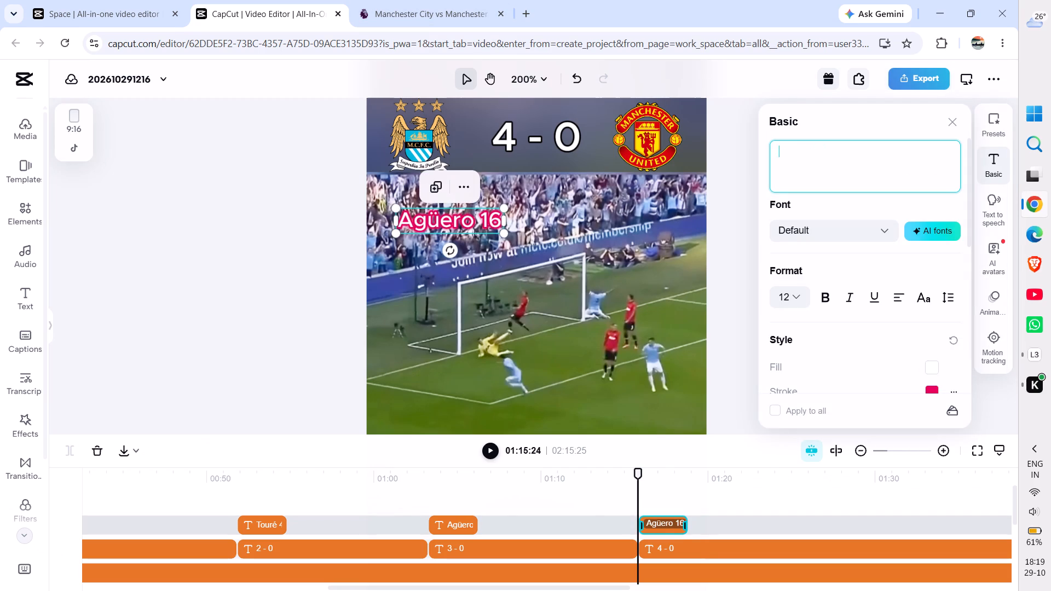
key(ctrl+v)
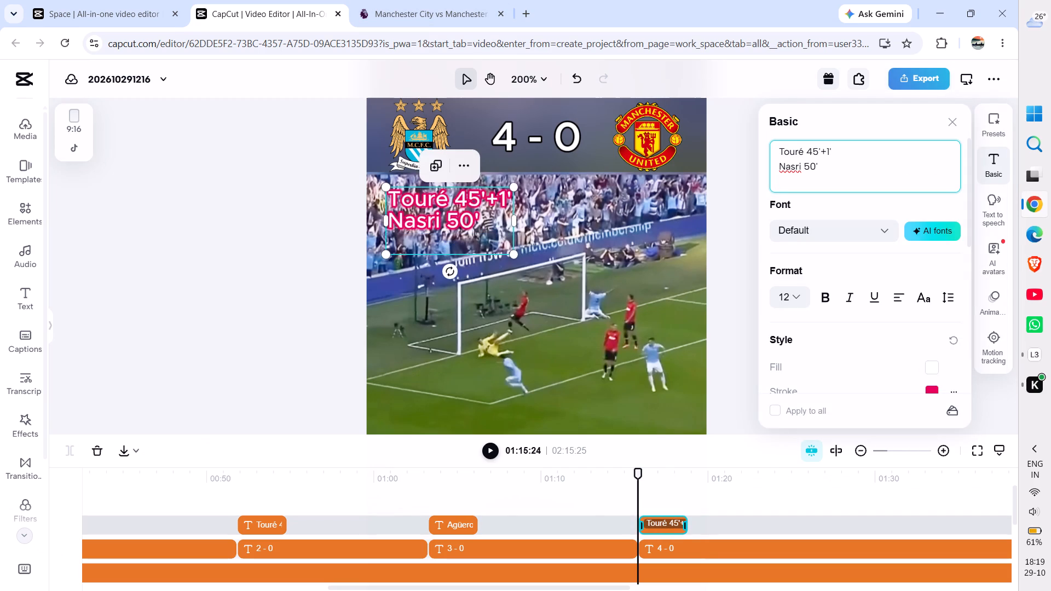
key(BackSpace)
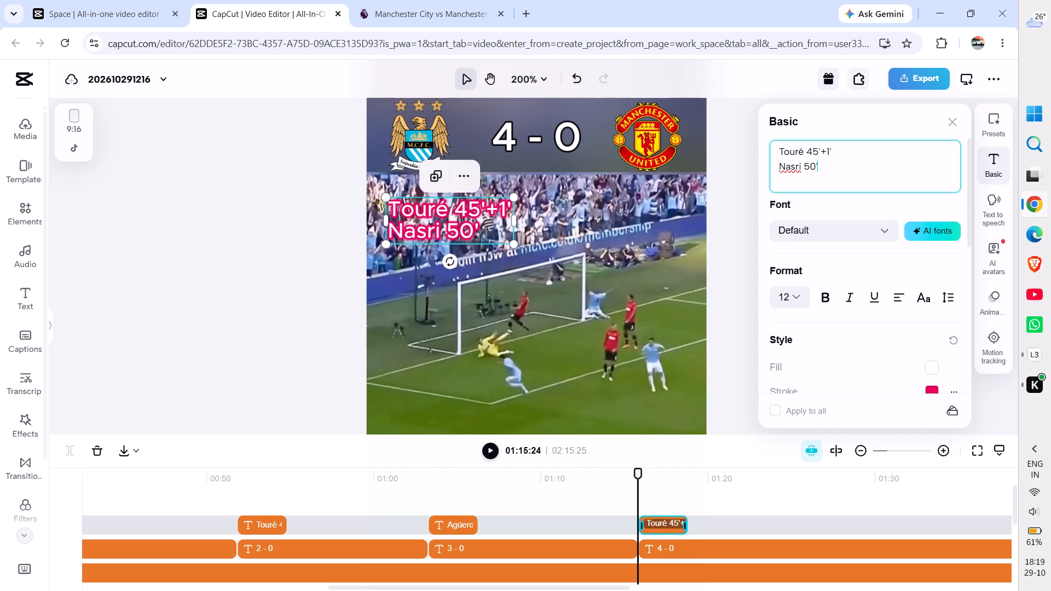
Remove the "Touré 45'+1'" line and the empty line above the second scorer so the caption reads only "Nasri 50'".
click(830, 153)
key(BackSpace)
key(BackSpace)
key(BackSpace)
key(BackSpace)
key(BackSpace)
key(BackSpace)
key(BackSpace)
key(BackSpace)
key(BackSpace)
key(BackSpace)
key(BackSpace)
key(BackSpace)
key(BackSpace)
key(BackSpace)
key(BackSpace)
key(BackSpace)
key(BackSpace)
key(BackSpace)
key(BackSpace)
key(BackSpace)
key(BackSpace)
key(BackSpace)
click(778, 169)
key(BackSpace)
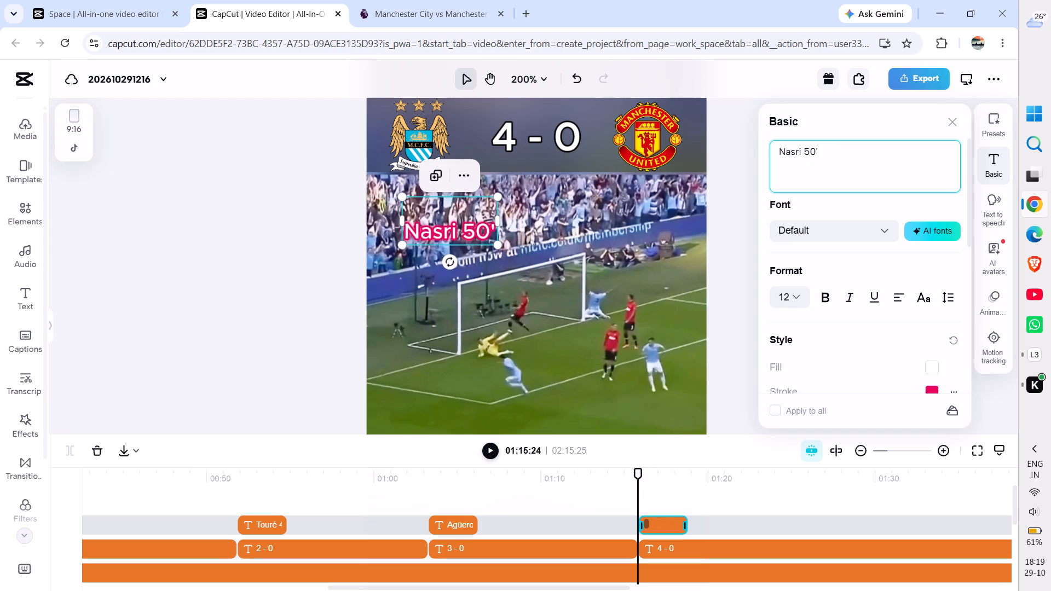
key(BackSpace)
key(BackSpace)
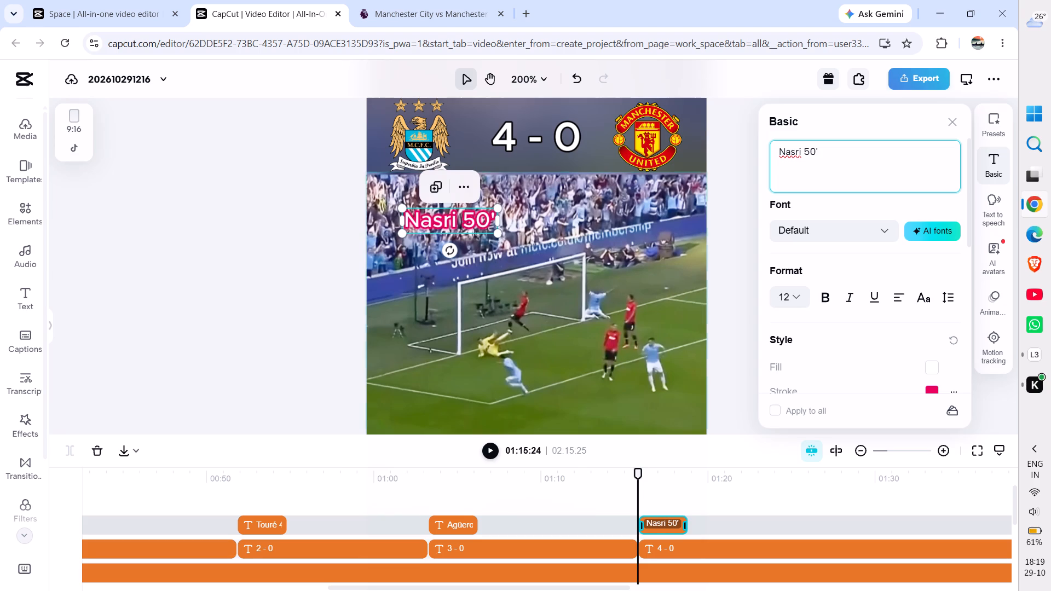
Move the "Nasri 50'" caption up to just below the Manchester City crest, slightly inside the frame's left edge.
drag(437, 225, 418, 192)
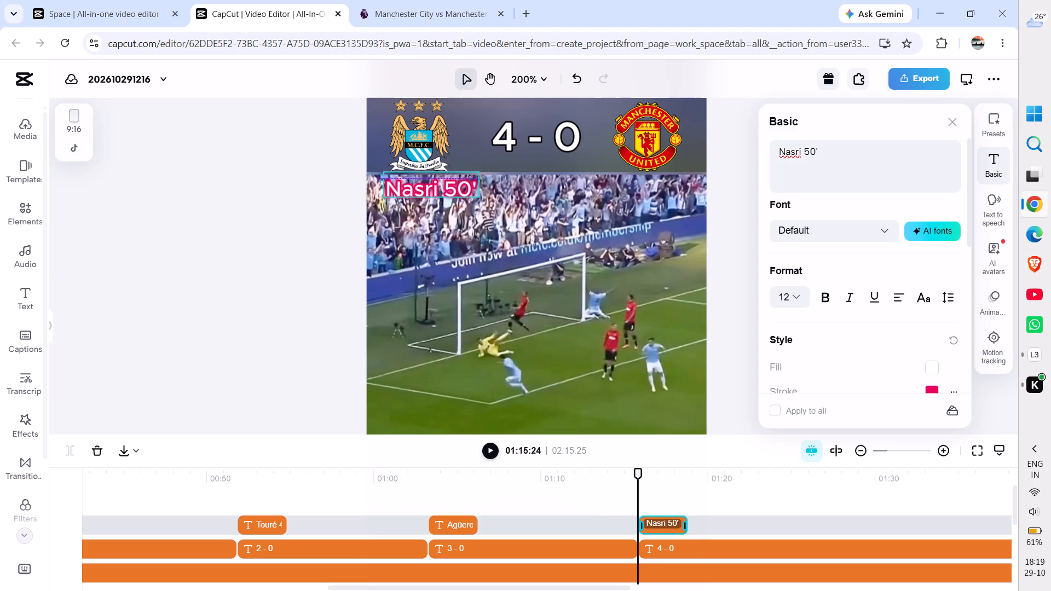
drag(418, 192, 417, 192)
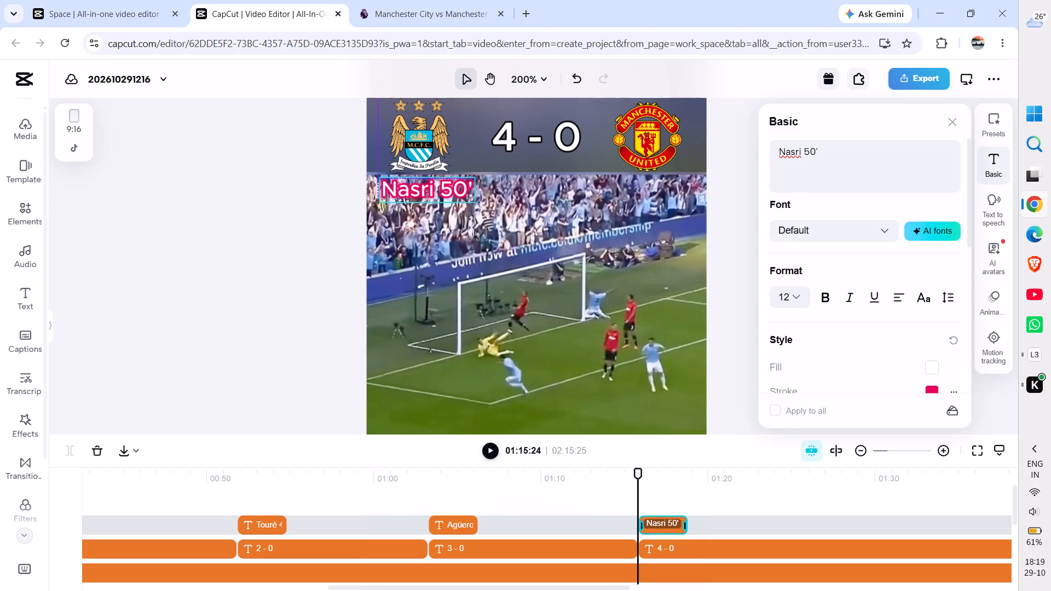
drag(417, 192, 419, 194)
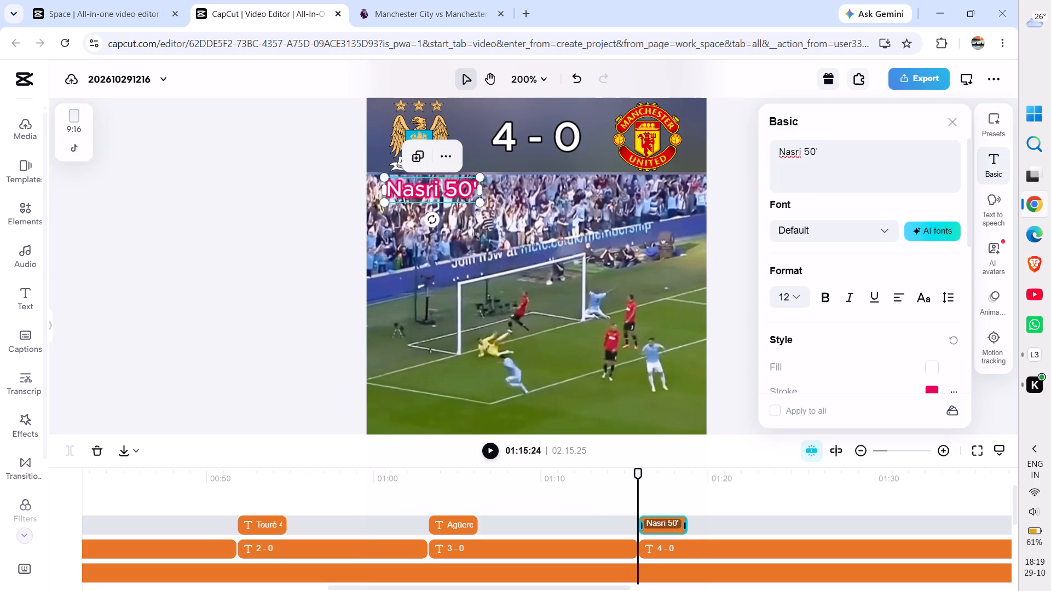
Nudge the "Nasri 50'" caption up and outward so it sits directly beneath the Manchester City crest, close to the frame's left edge.
click(418, 189)
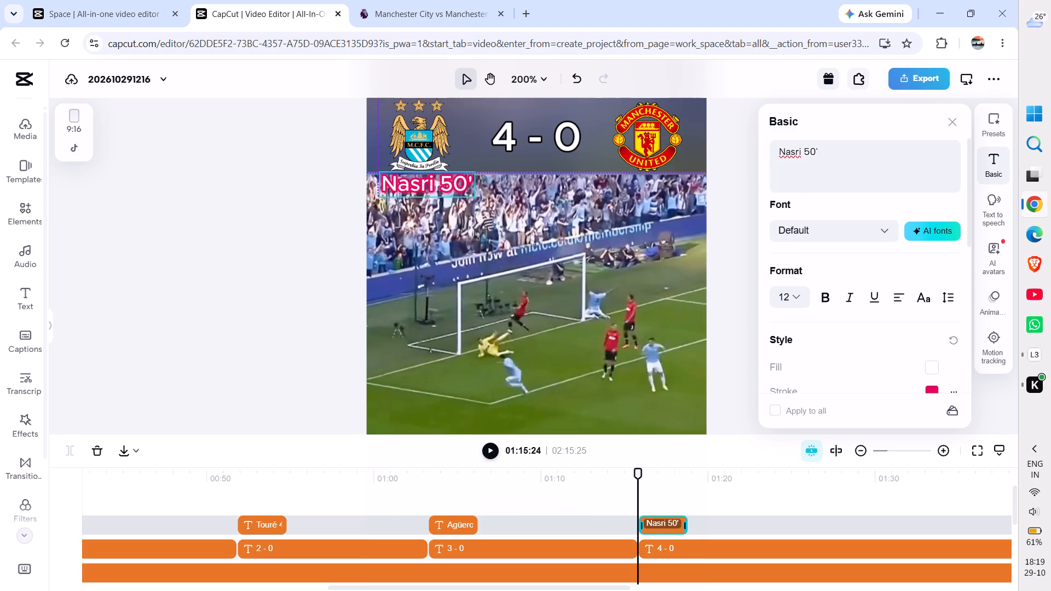
click(270, 207)
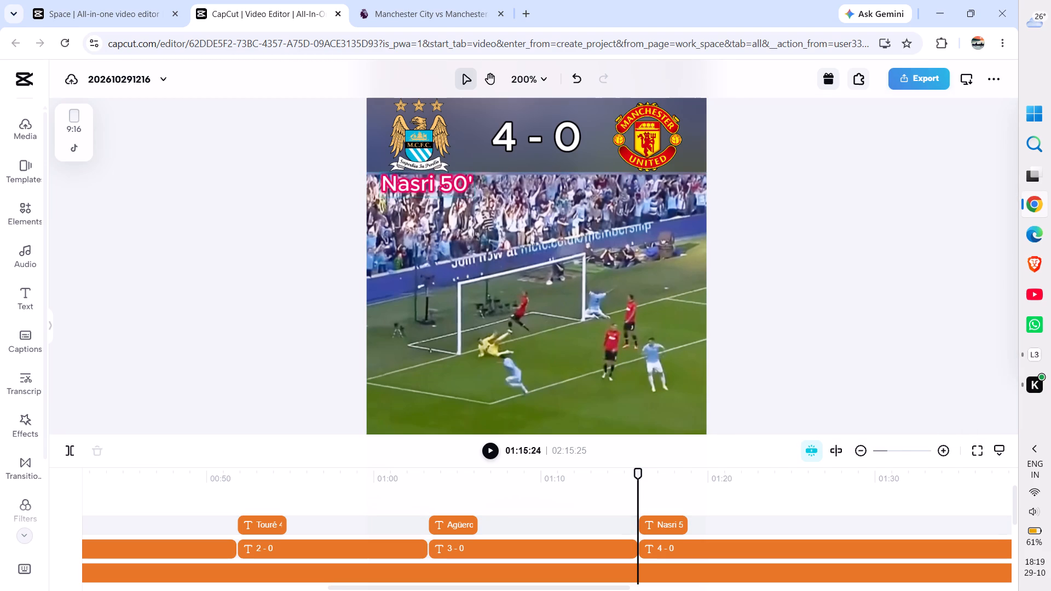
click(428, 180)
click(283, 213)
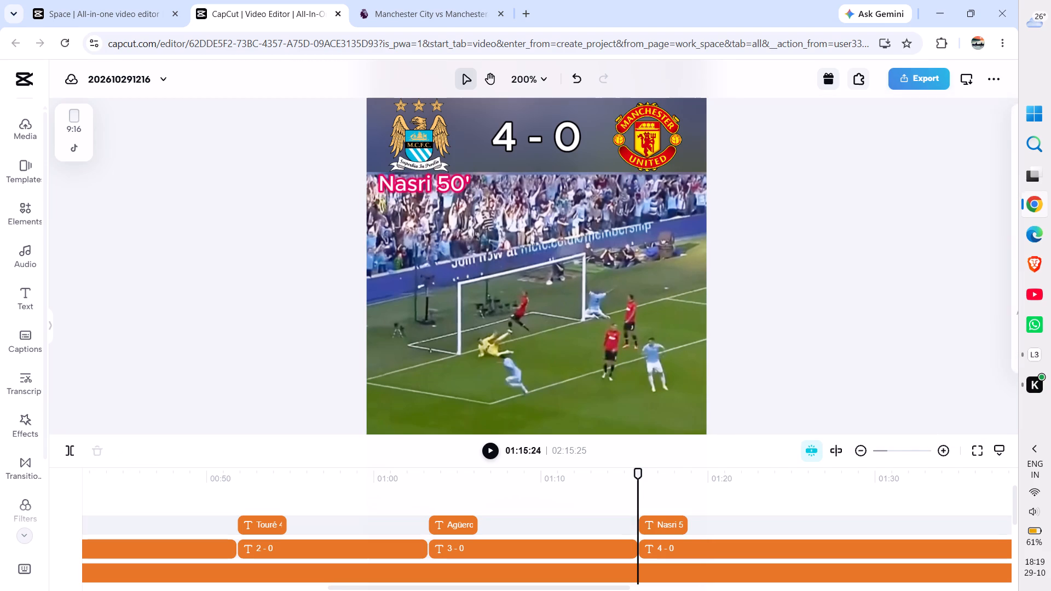
Copy "Rooney 87'" from the match page and paste the styled "Agüero 16'" caption at 02:12:13, where the "4 - 1" score text begins.
scroll(735, 497, left, 7)
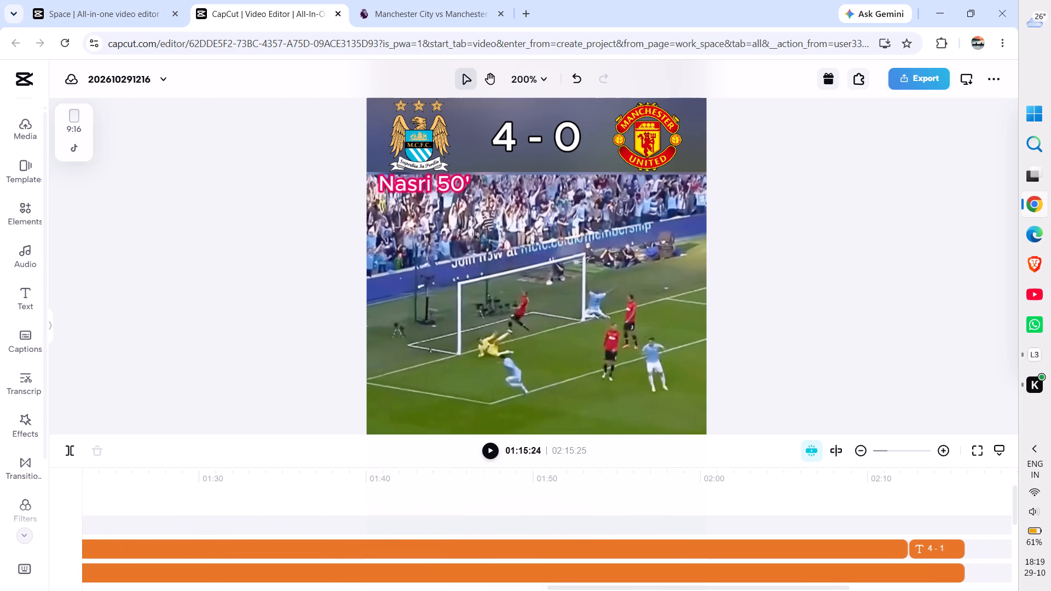
click(908, 509)
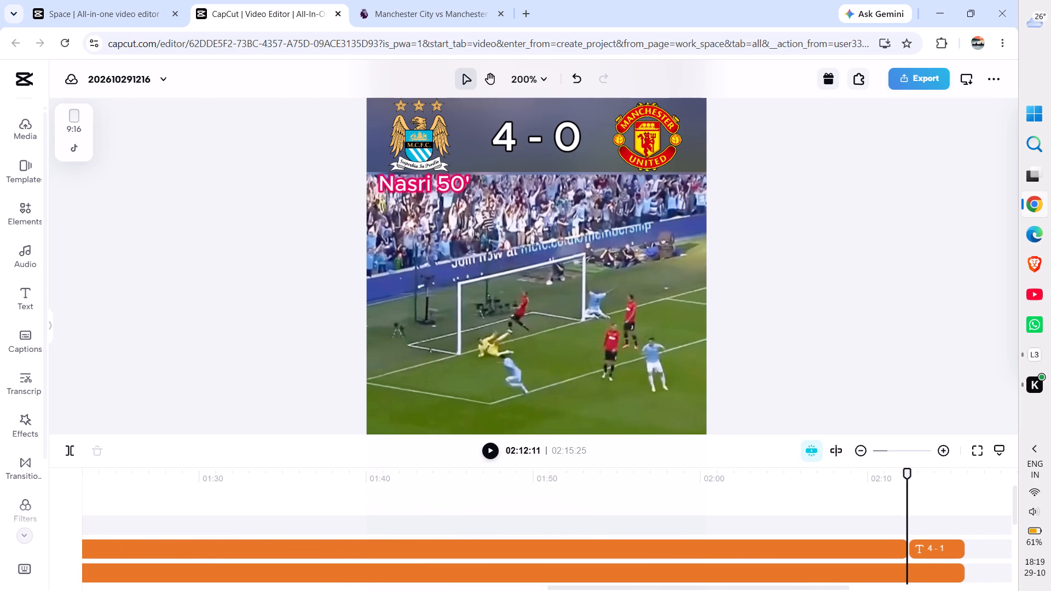
click(909, 478)
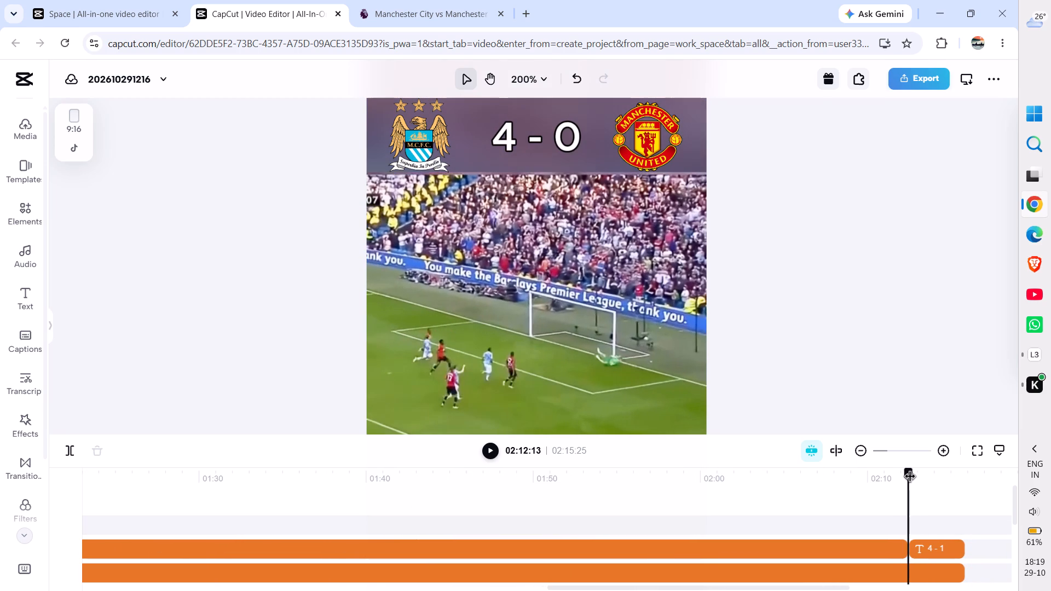
click(417, 0)
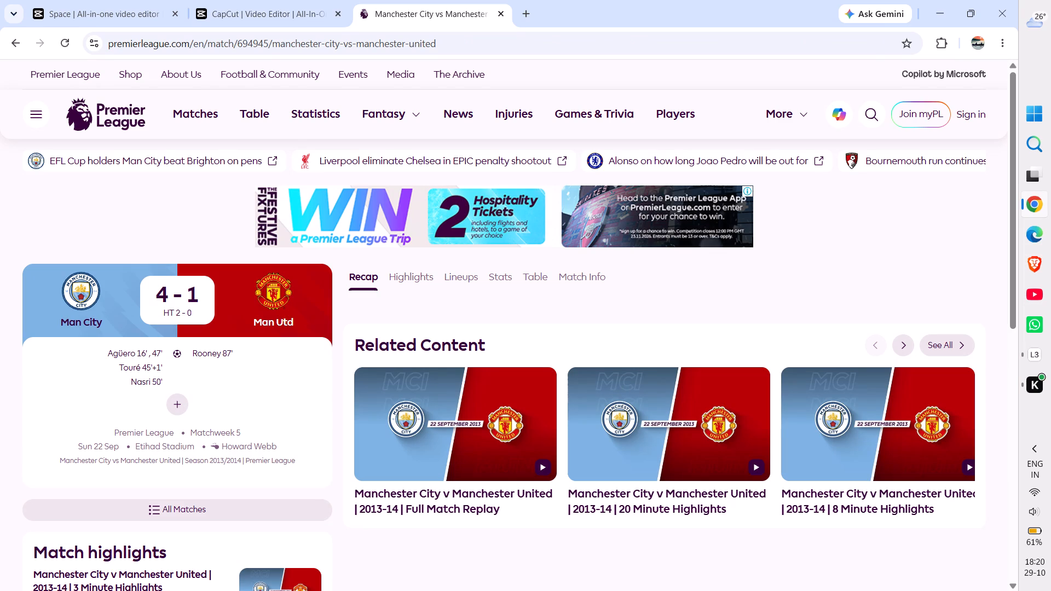
drag(188, 352, 253, 355)
key(ctrl+c)
click(269, 1)
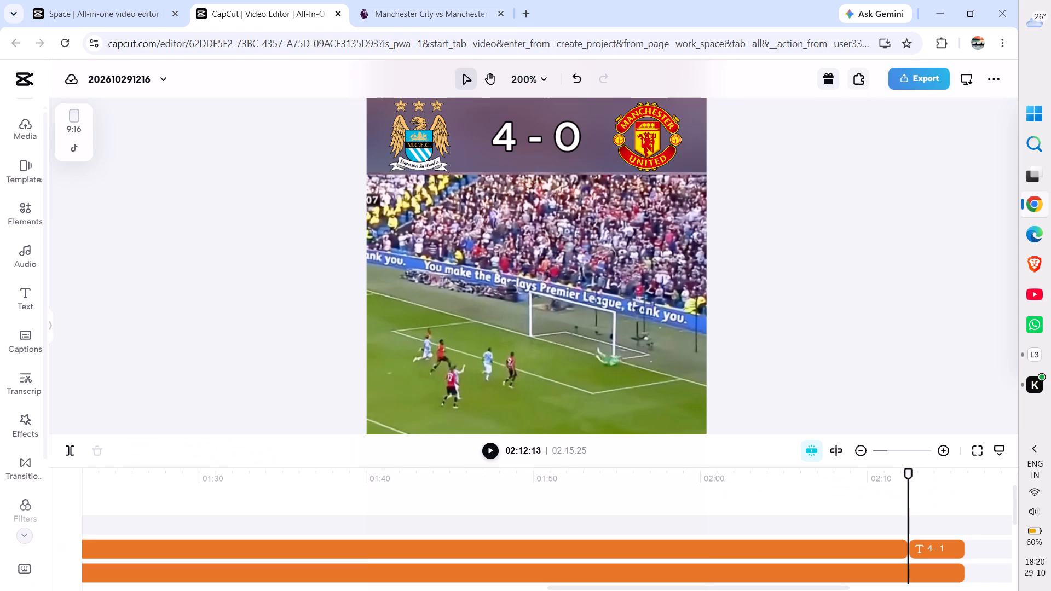
key(ctrl+v)
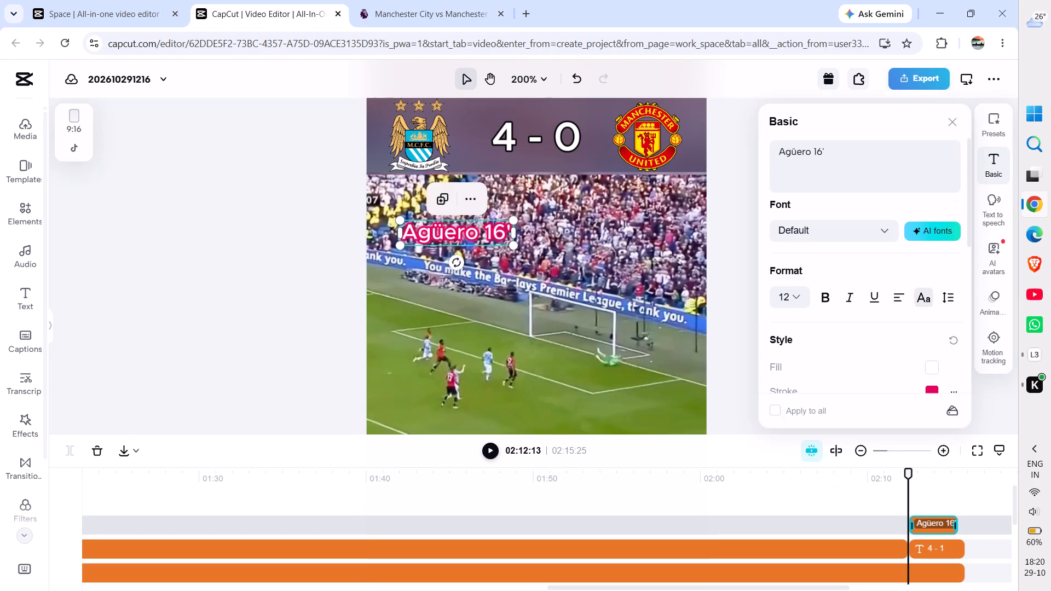
Replace the text of the caption at 02:12:13 with the copied scorer line "Rooney 87'".
click(840, 150)
key(BackSpace)
key(BackSpace)
key(BackSpace)
key(BackSpace)
key(BackSpace)
key(BackSpace)
key(BackSpace)
key(BackSpace)
key(BackSpace)
key(BackSpace)
key(BackSpace)
key(BackSpace)
key(BackSpace)
key(BackSpace)
key(BackSpace)
key(BackSpace)
key(BackSpace)
key(BackSpace)
key(BackSpace)
key(BackSpace)
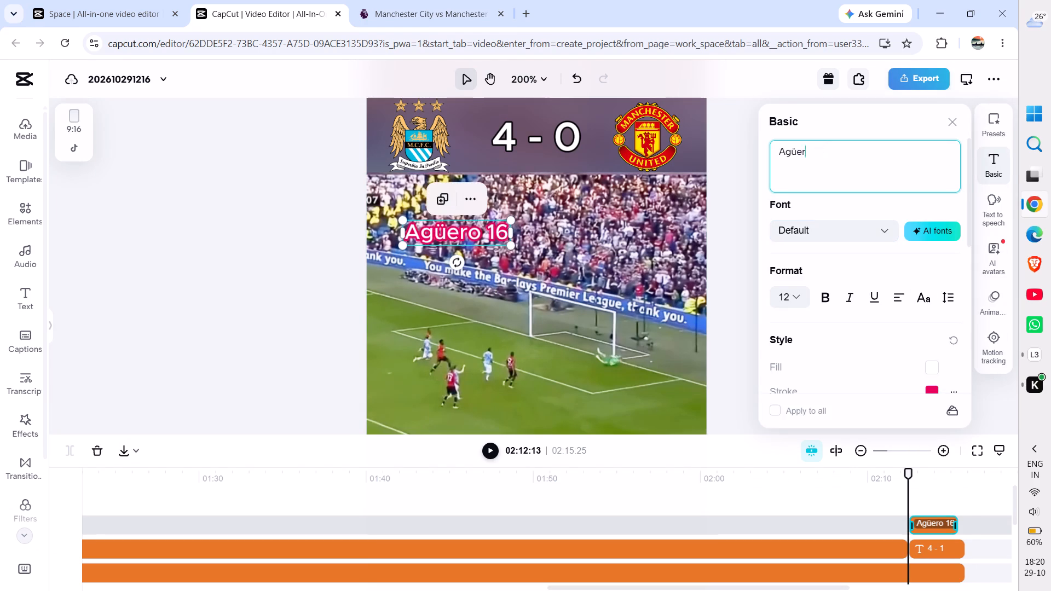
key(ctrl+v)
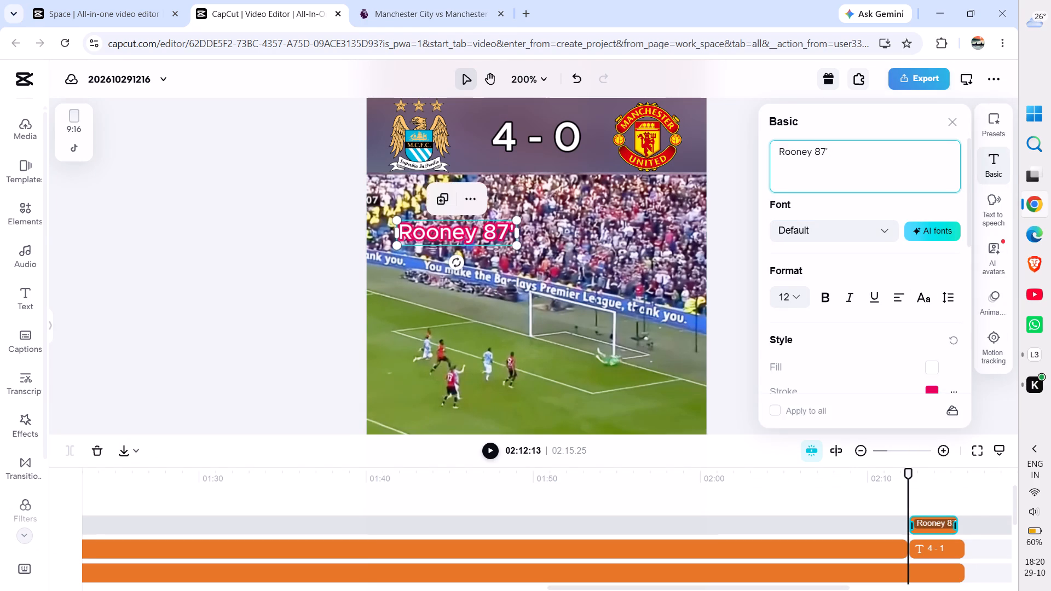
Move the "Rooney 87'" caption to just below the Manchester United crest, slightly inside the frame's right edge.
drag(425, 241, 601, 196)
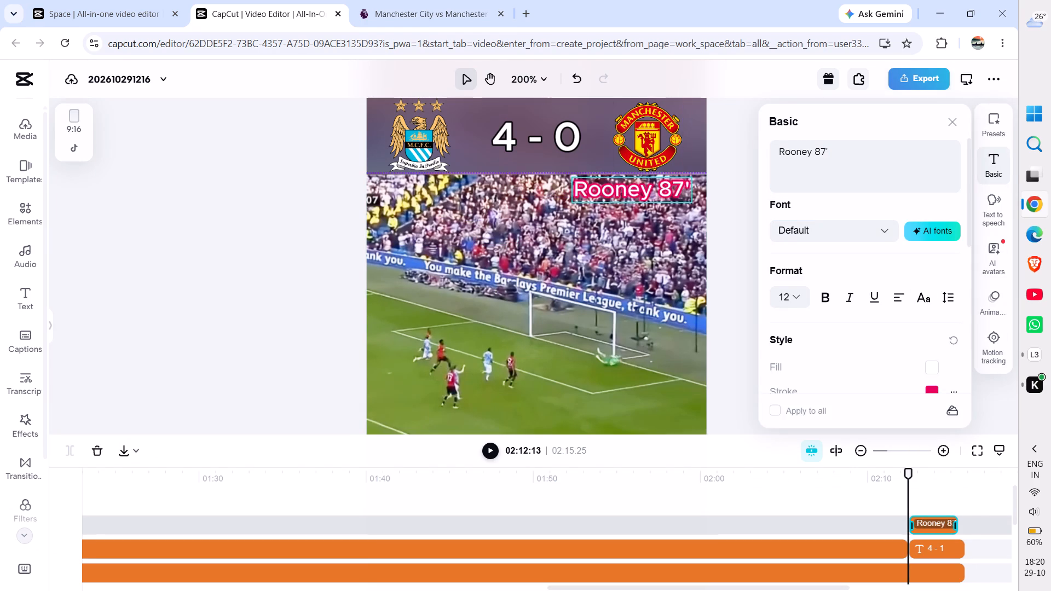
drag(601, 196, 605, 197)
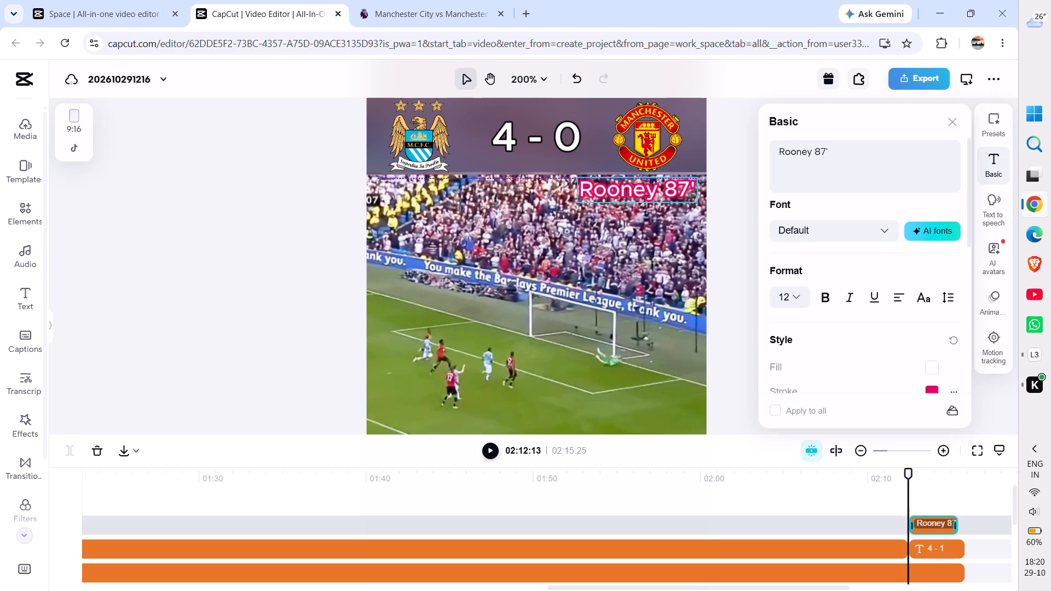
drag(605, 197, 610, 195)
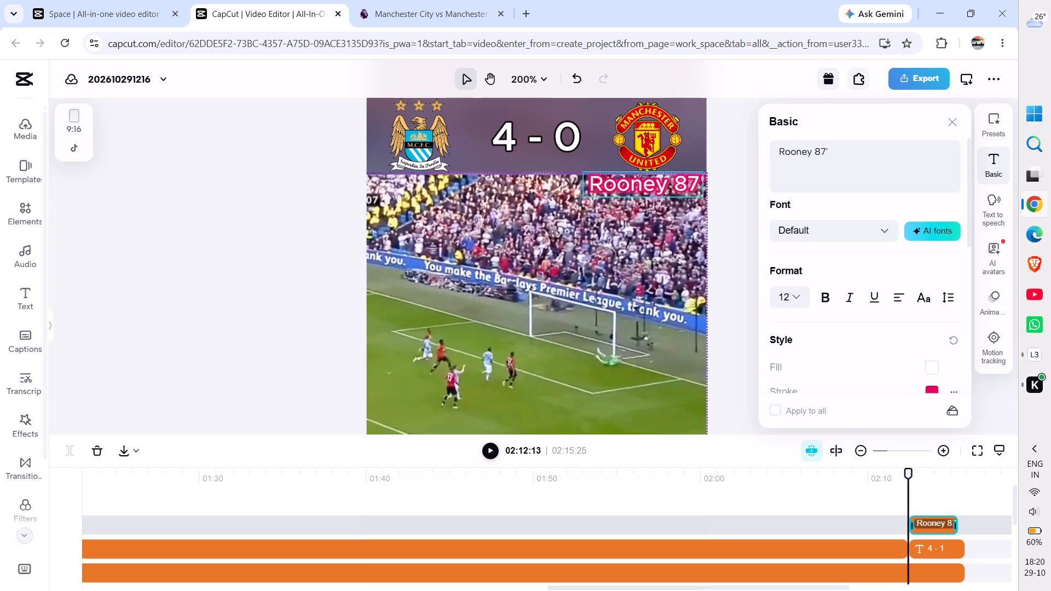
drag(610, 195, 608, 196)
click(608, 193)
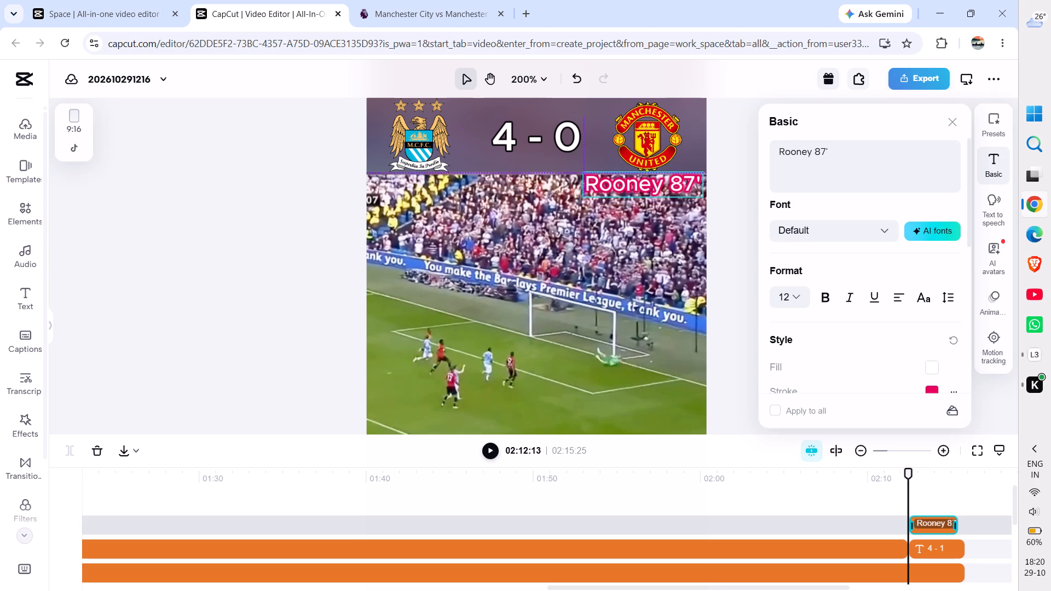
click(744, 189)
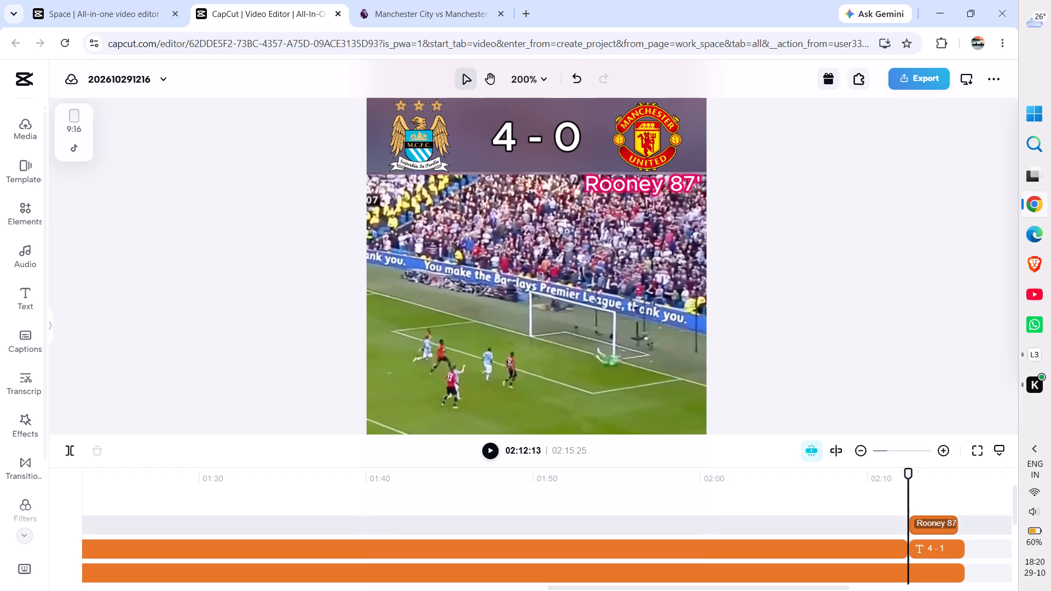
Play the closing section and extend the "Rooney 87'" caption to the end of the video at 02:15:25.
key(space)
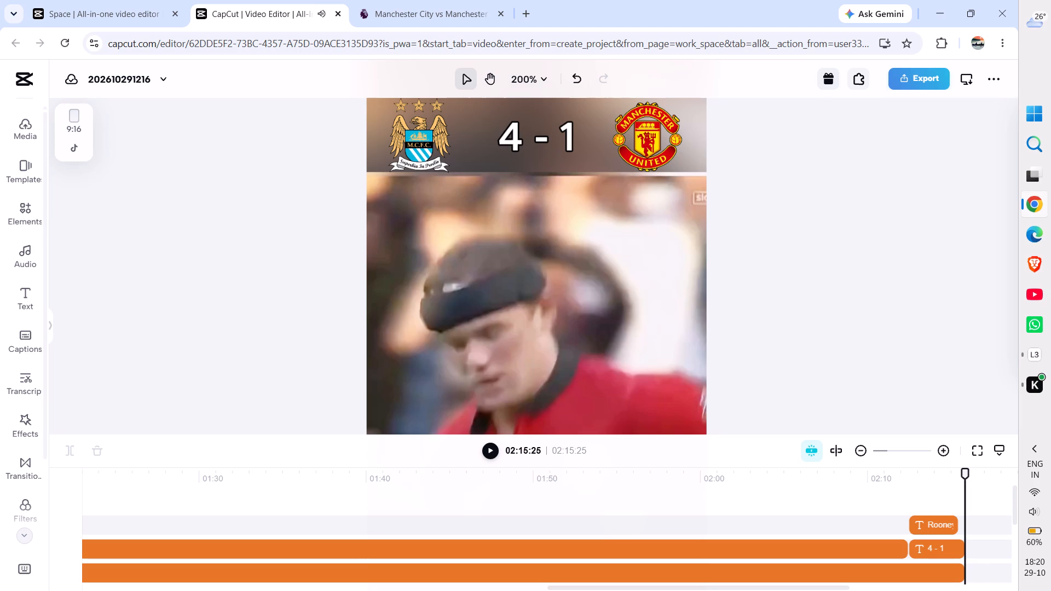
drag(955, 524, 966, 525)
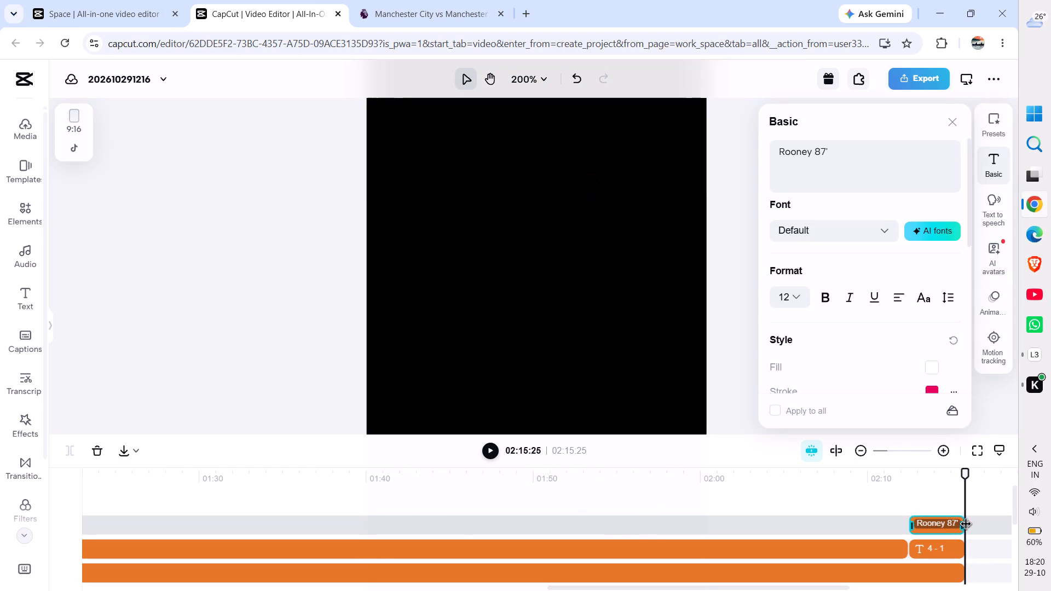
click(719, 351)
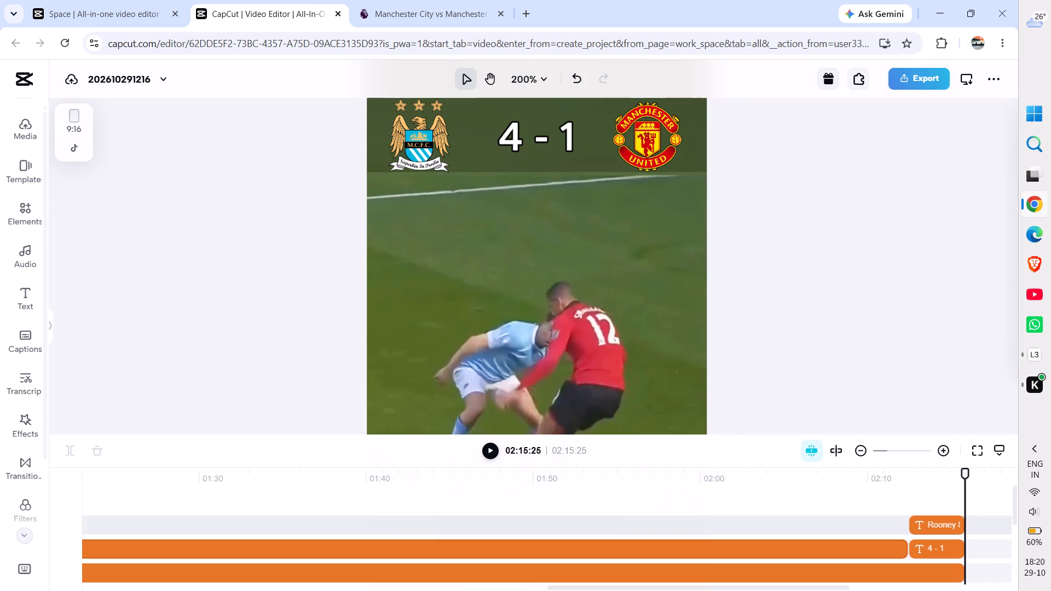
Play back the start of the "4 - 0" section to check the "Nasri 50'" caption.
scroll(497, 500, right, 5)
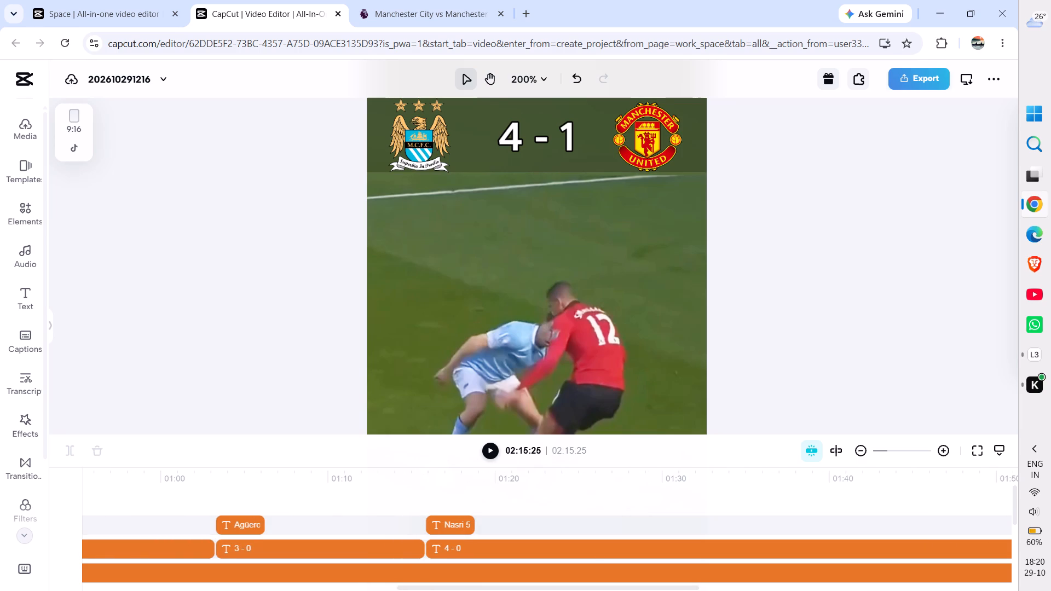
click(402, 496)
drag(403, 473, 426, 476)
key(space)
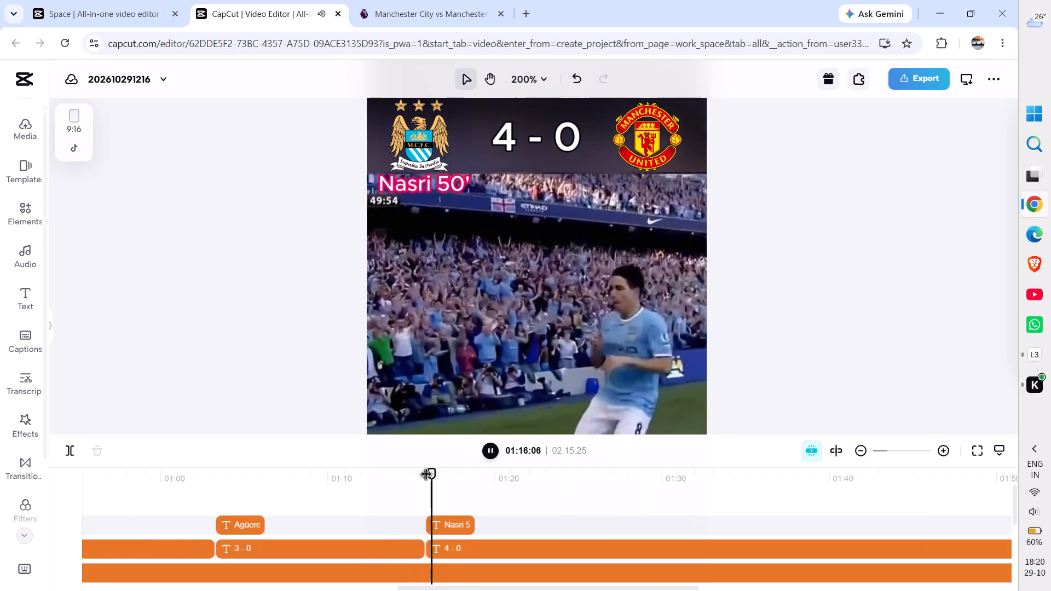
key(space)
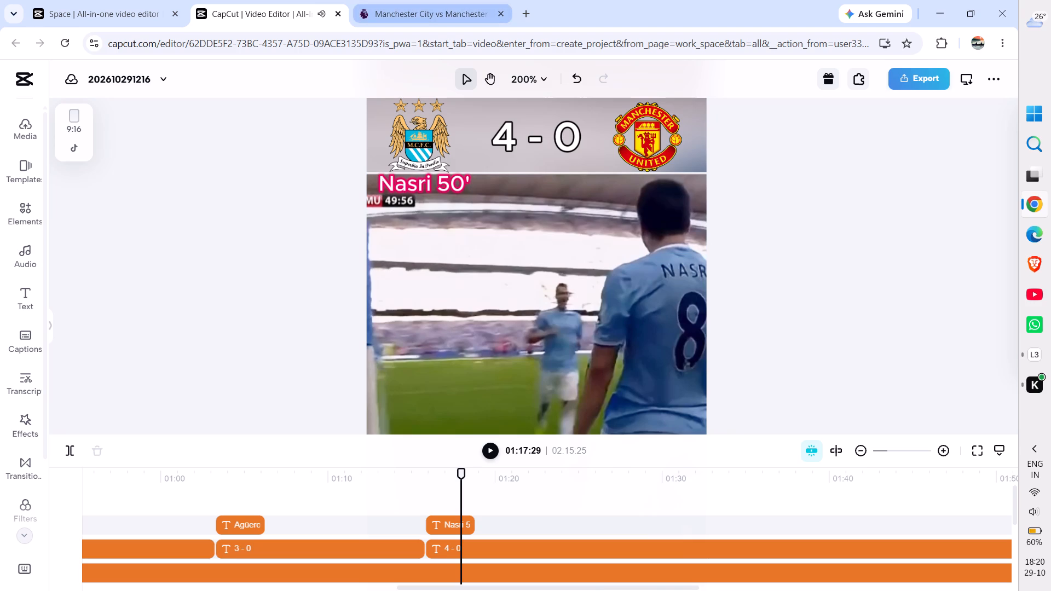
Close the Premier League match page.
click(500, 11)
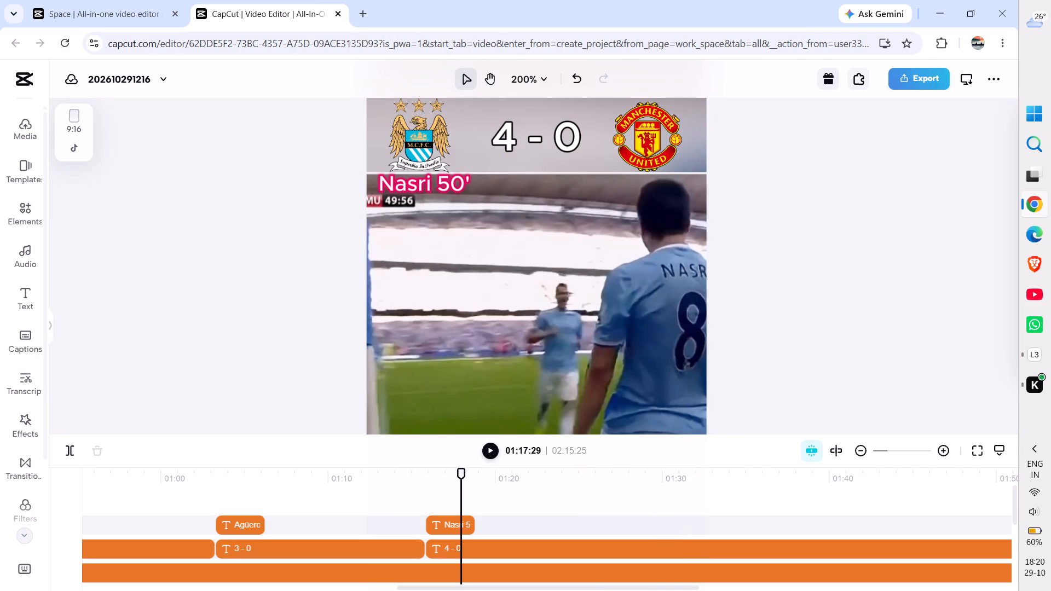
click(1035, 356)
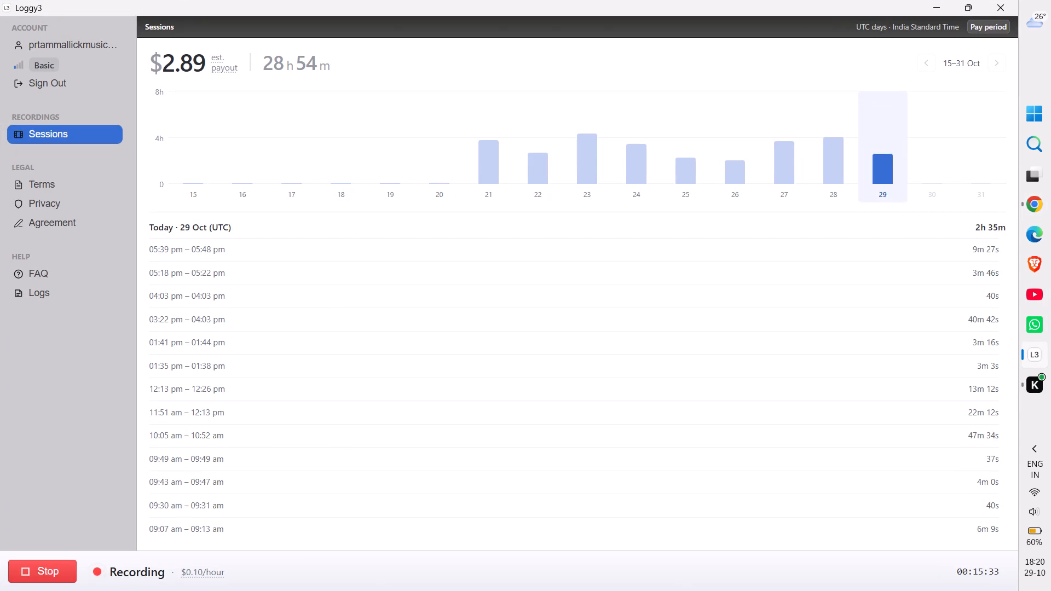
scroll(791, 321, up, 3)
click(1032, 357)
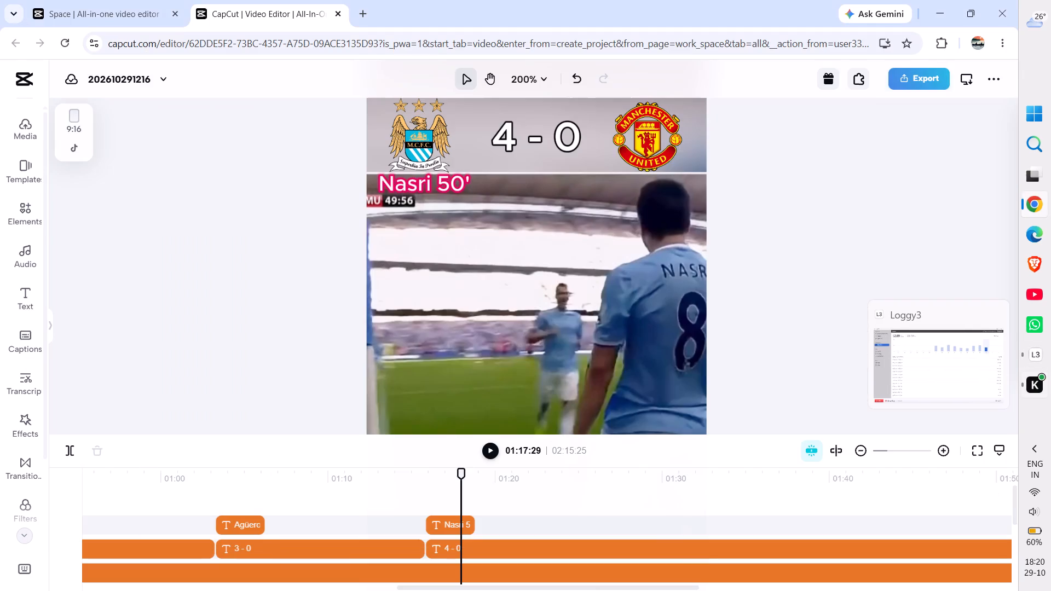
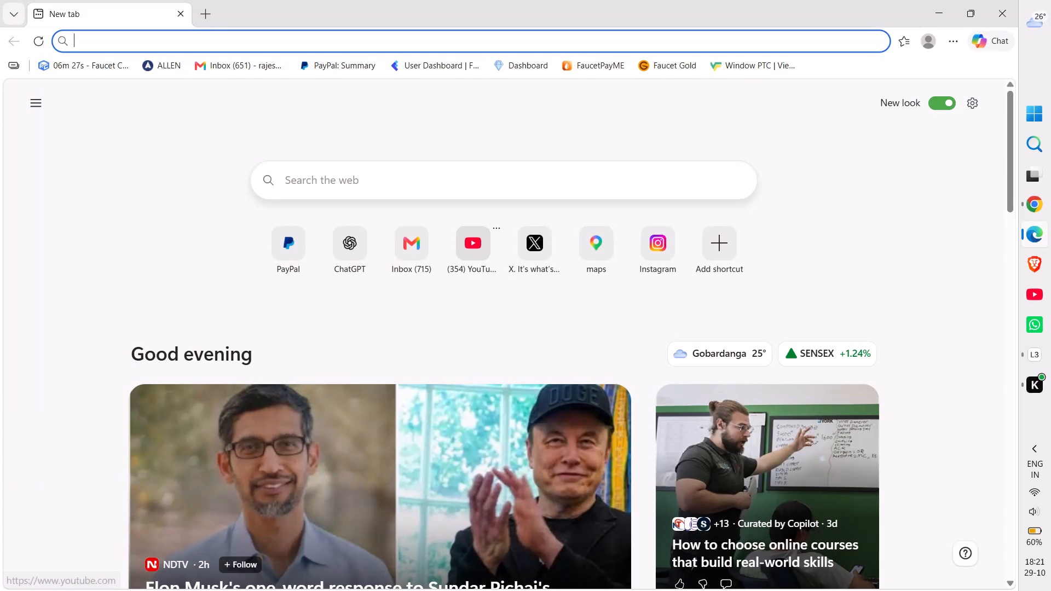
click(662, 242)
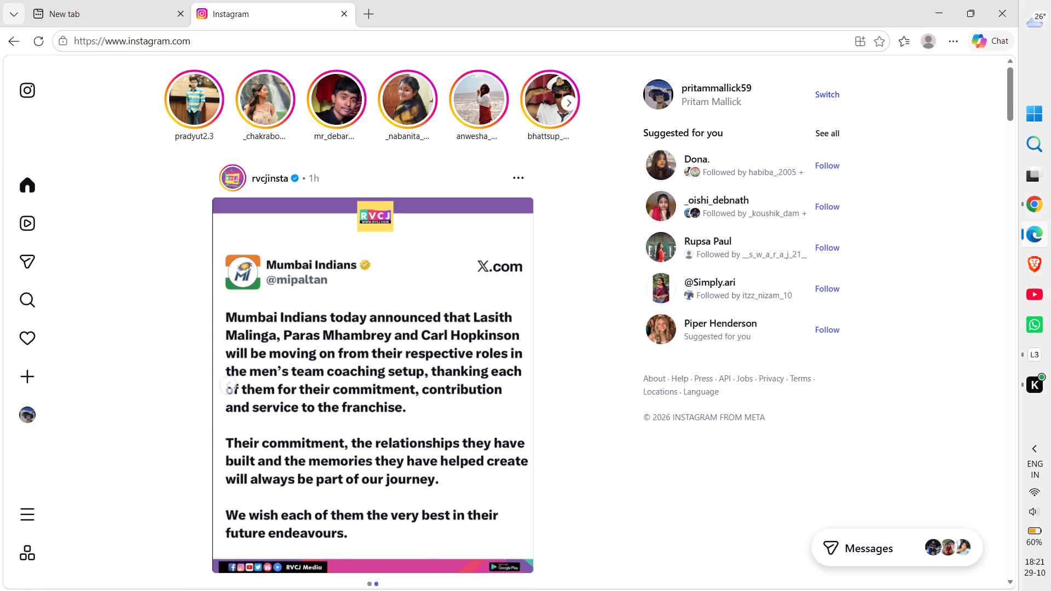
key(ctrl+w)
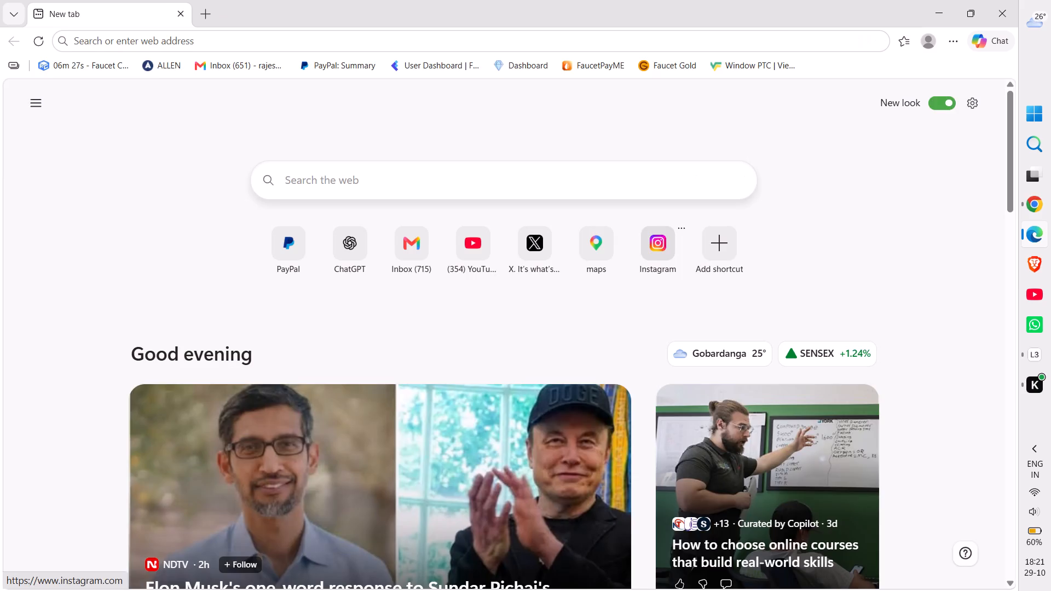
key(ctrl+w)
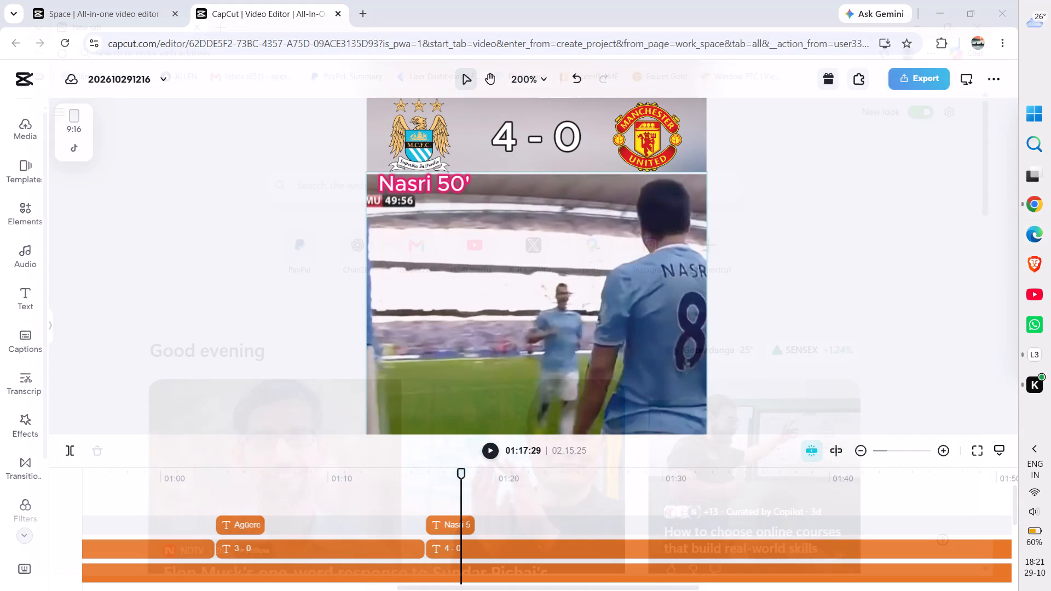
Return to the CapCut project and resume playback of the "4 - 0" section from 01:17:29 to review the footage after the "Nasri 50'" caption.
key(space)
click(325, 297)
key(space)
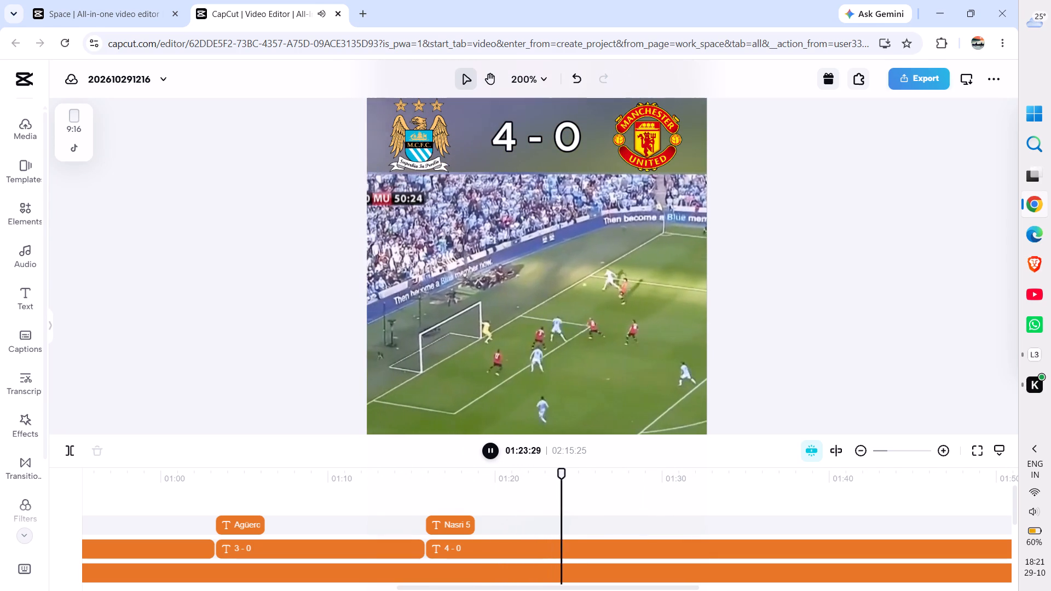
Extend the "Nasri 50'" caption so it ends at the cut at 01:25:22, where the goal replay finishes.
key(space)
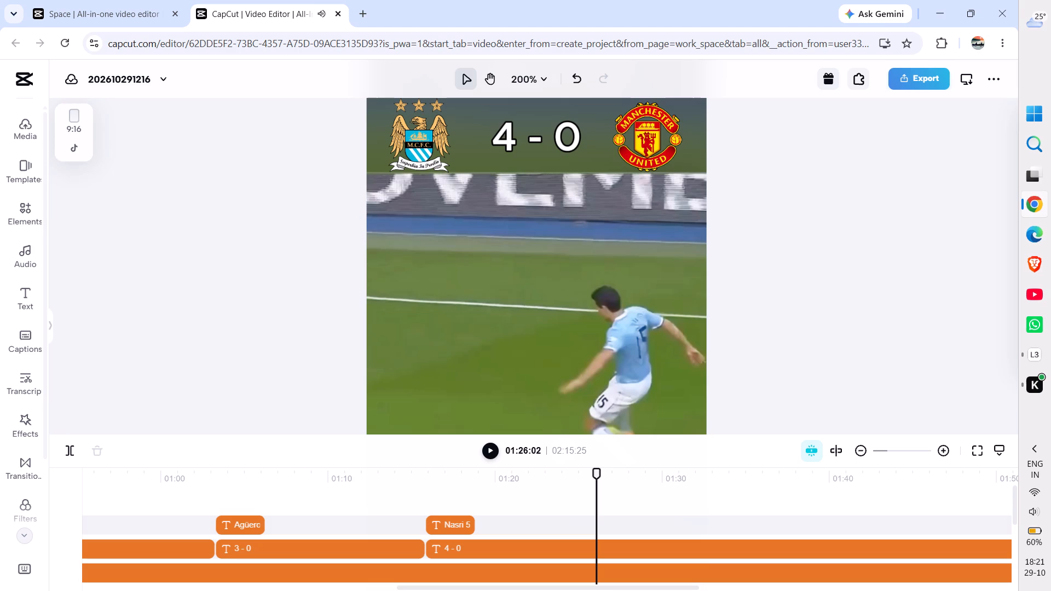
click(593, 474)
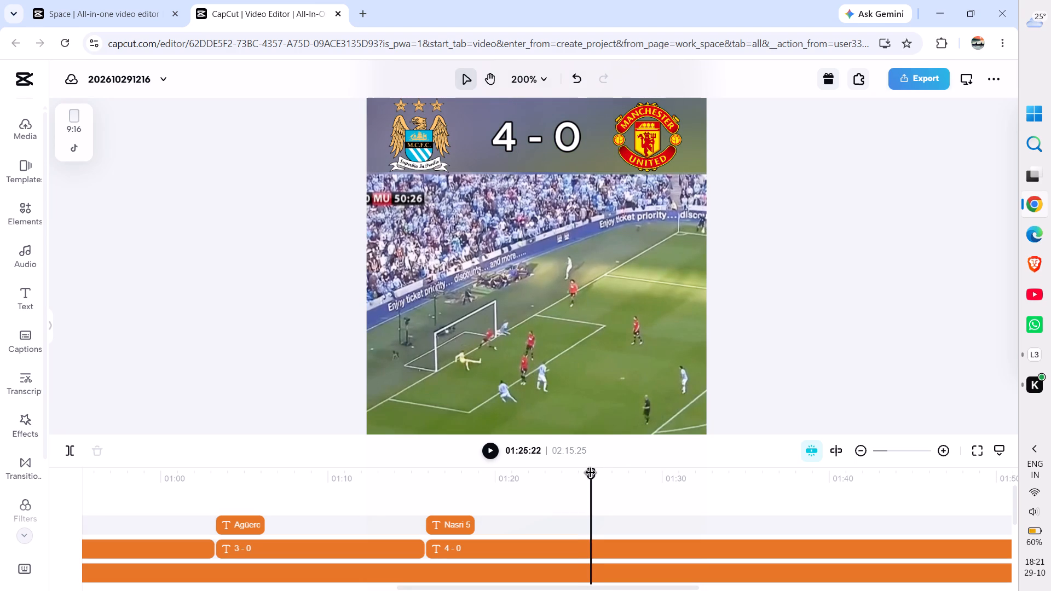
click(464, 522)
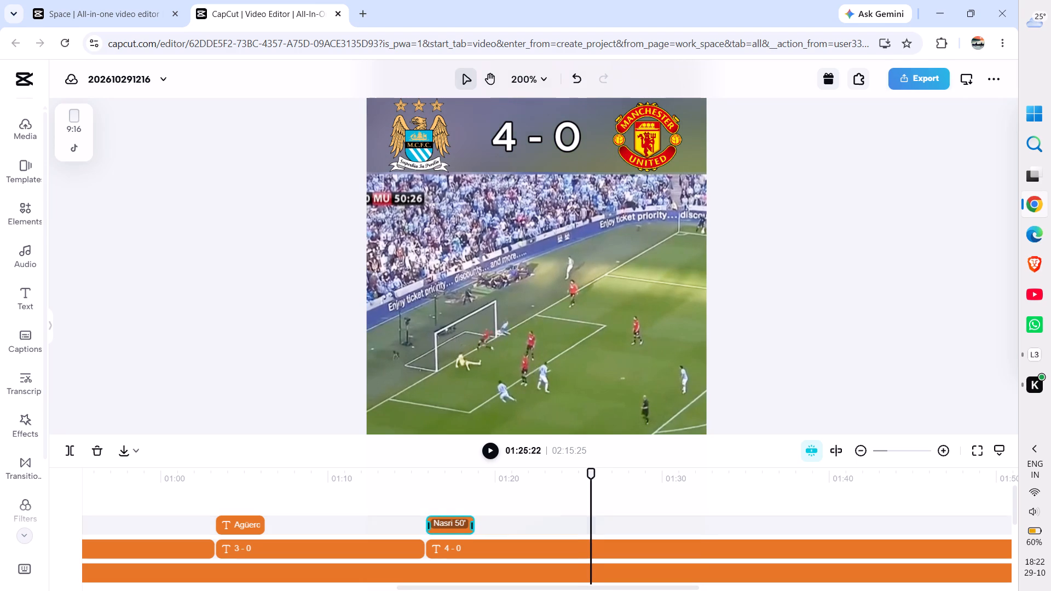
drag(472, 522, 607, 524)
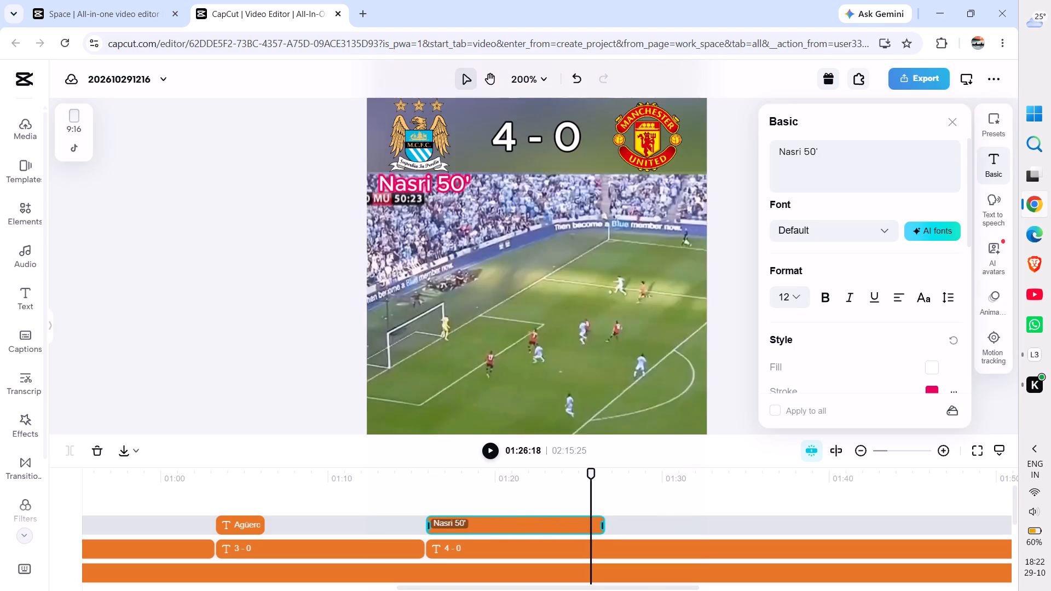
drag(607, 524, 594, 525)
click(594, 525)
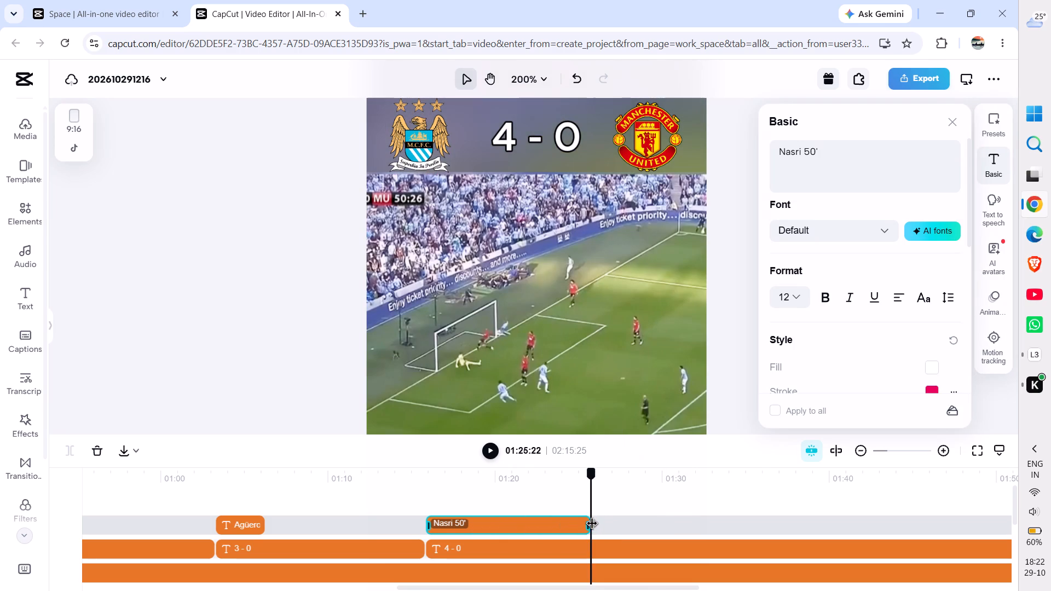
click(248, 293)
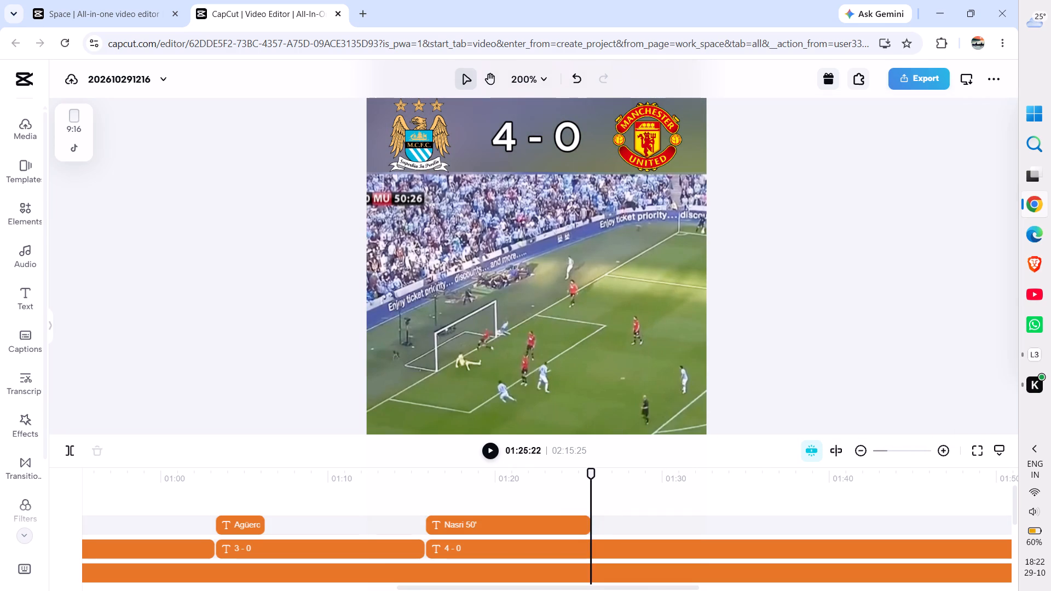
Play the "3 - 0" section from just before its start to find where Agüero's goal replay ends.
click(211, 494)
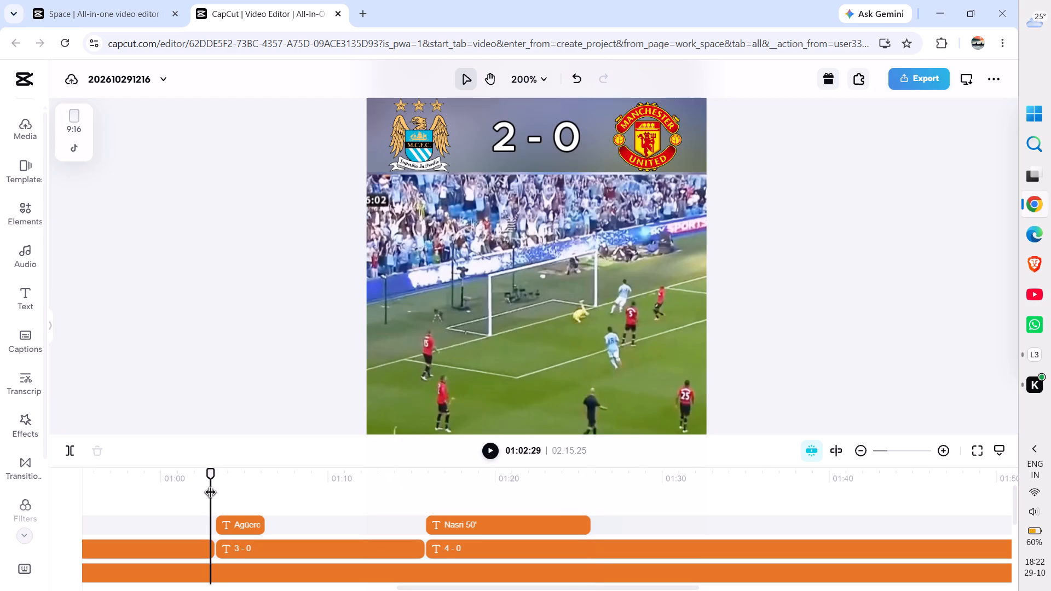
key(space)
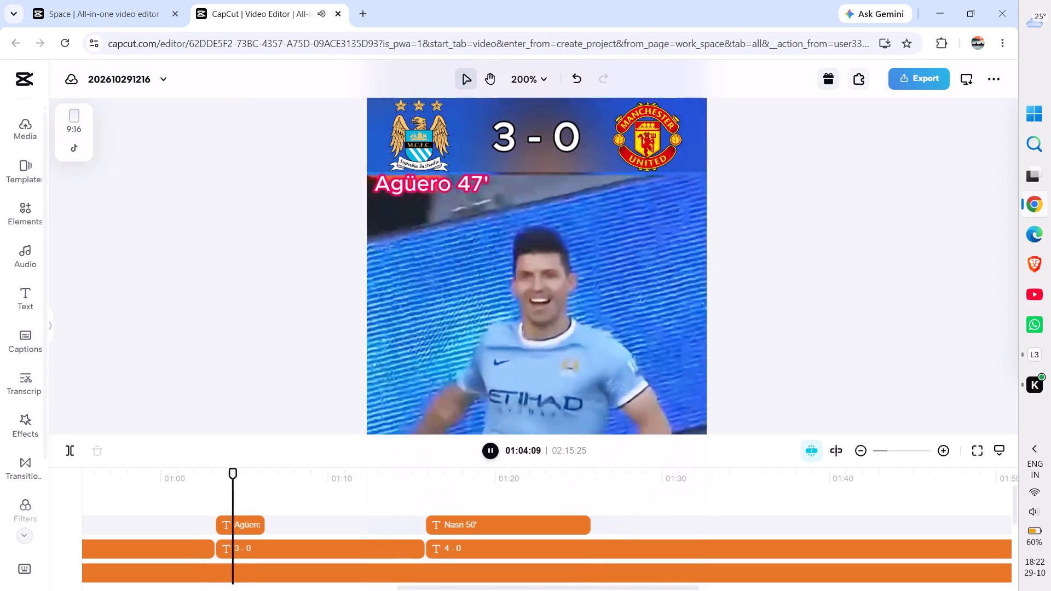
key(space)
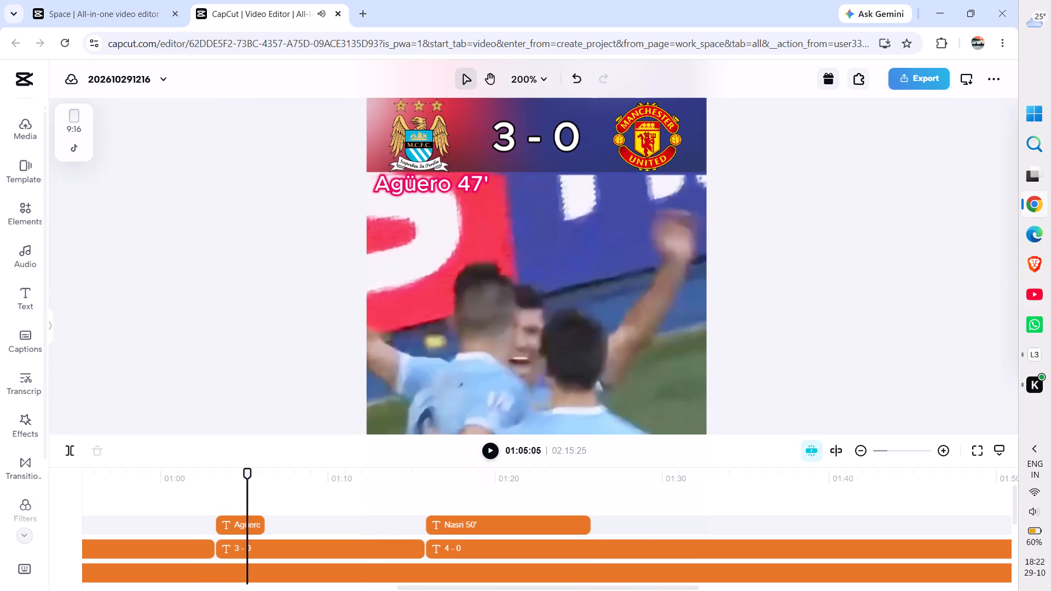
key(space)
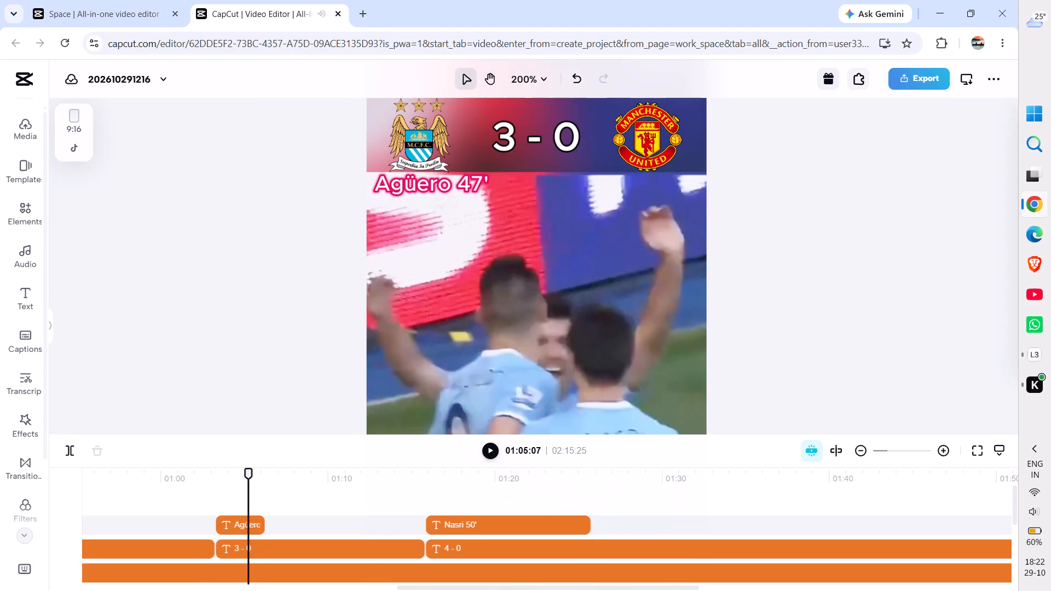
key(space)
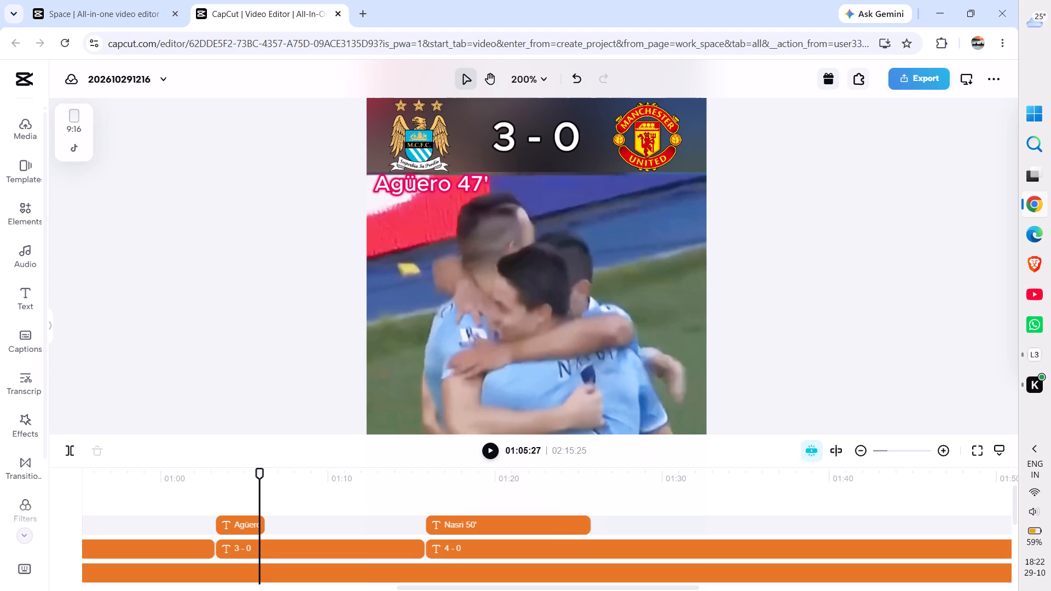
key(space)
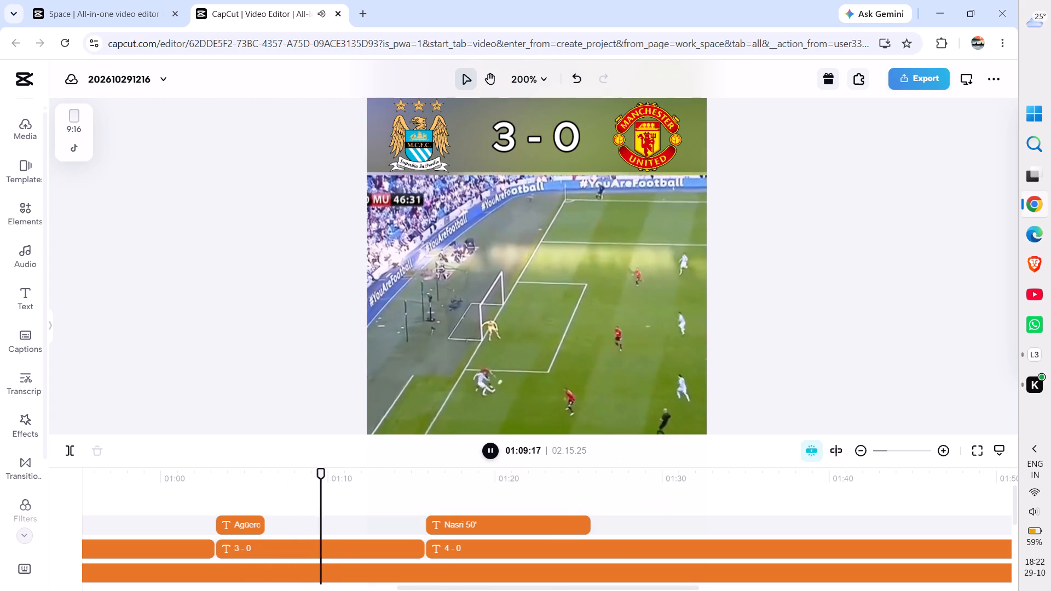
key(space)
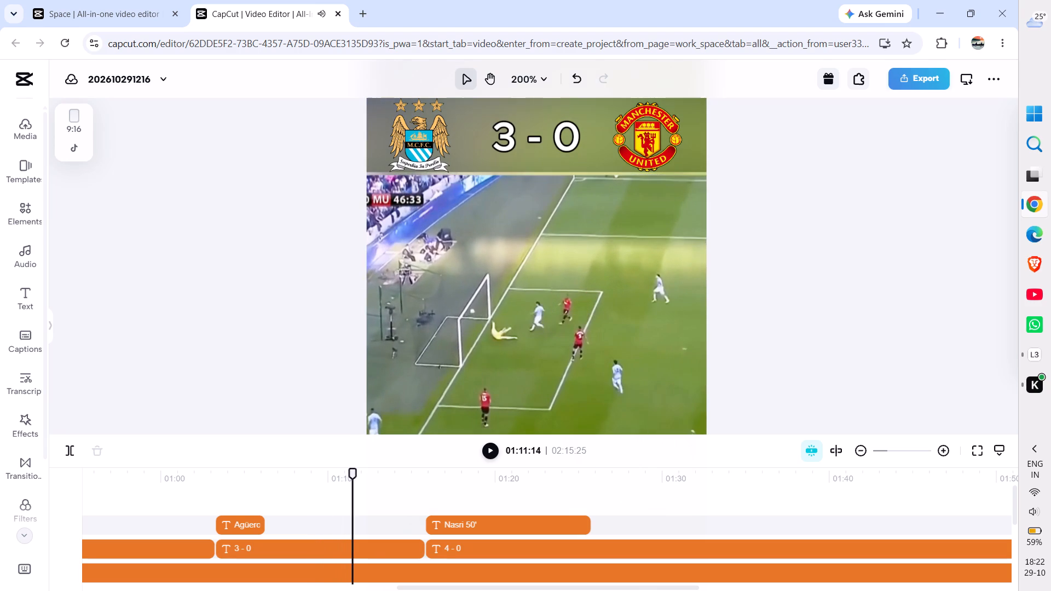
key(space)
key(space)
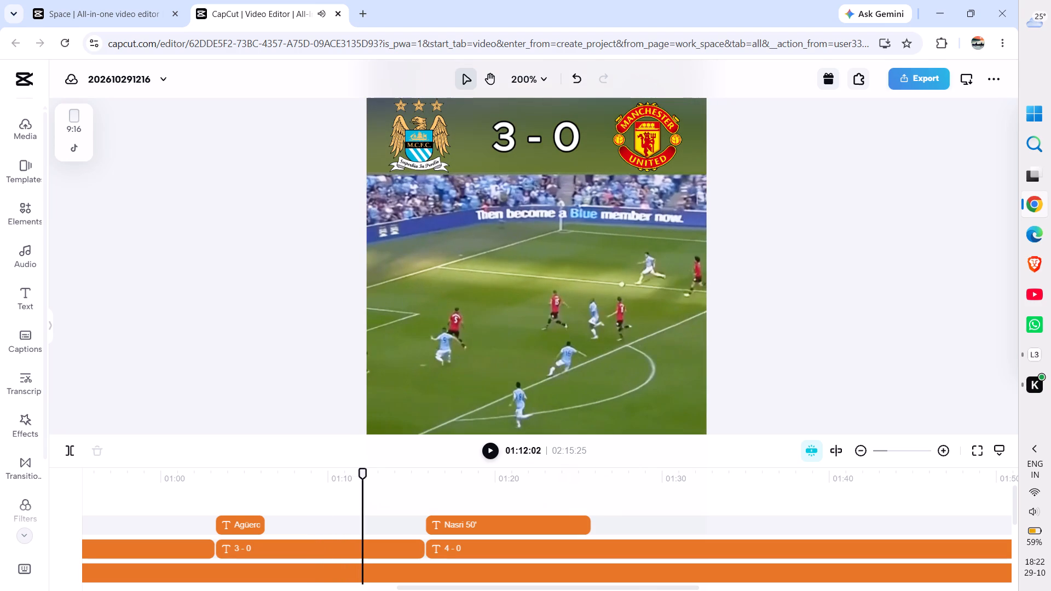
Extend the "Agüero 47'" caption to the end of the goal replay at 01:11:20.
drag(365, 477, 362, 477)
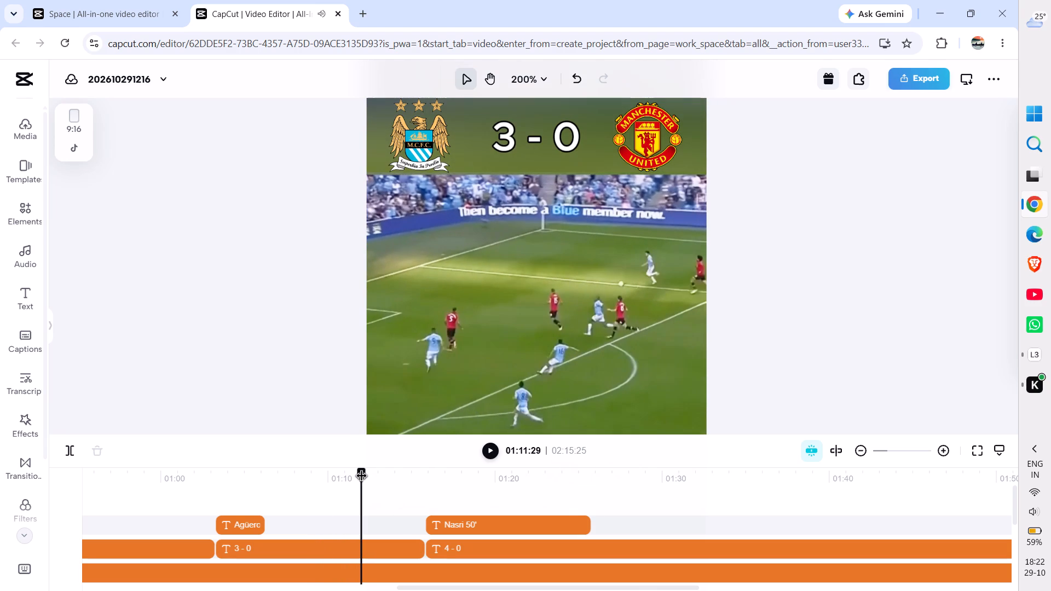
drag(362, 477, 360, 477)
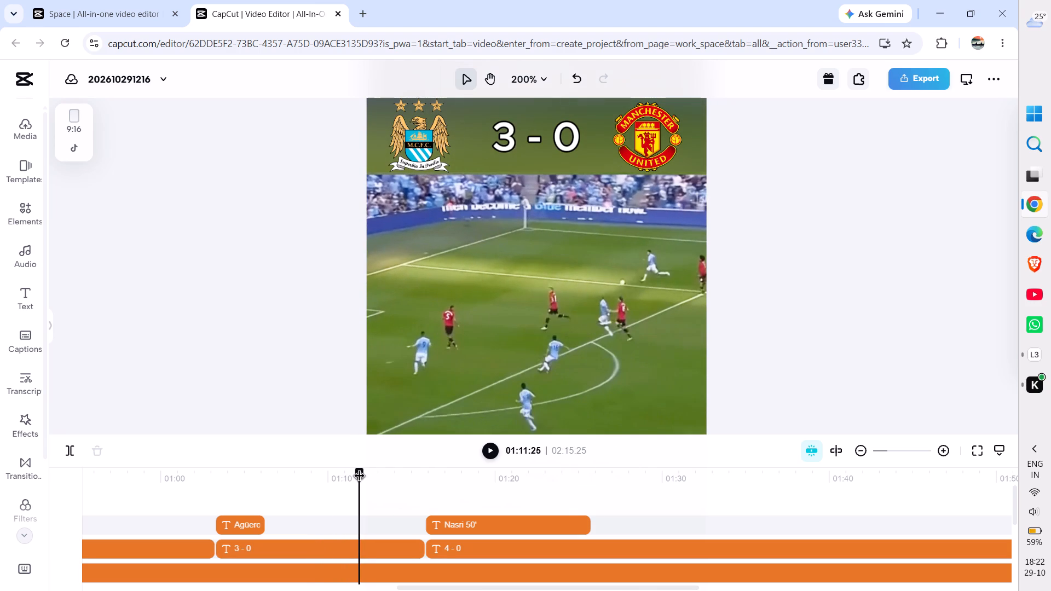
drag(360, 477, 355, 477)
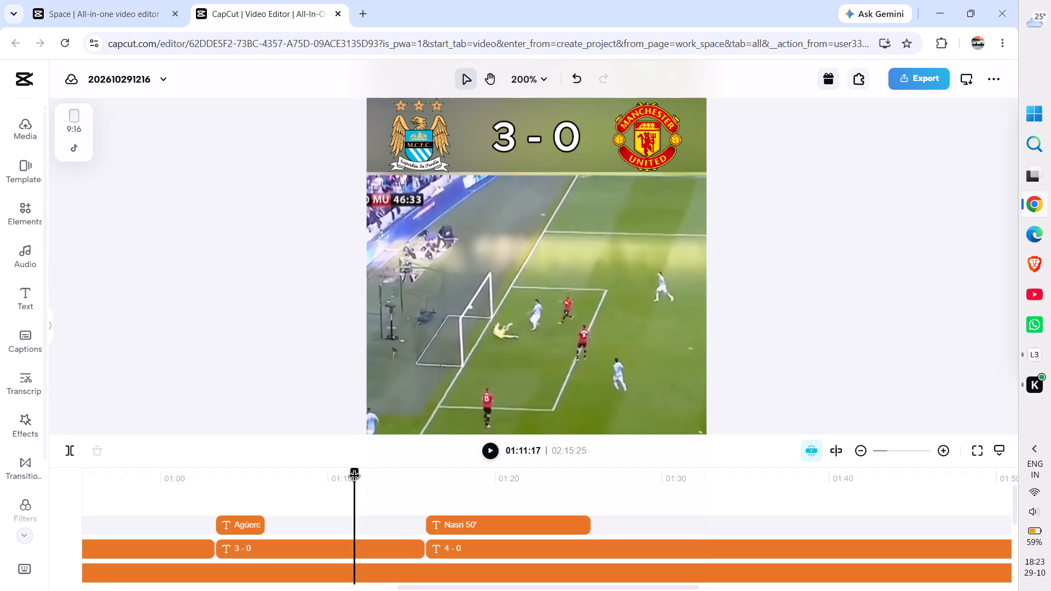
drag(355, 477, 357, 477)
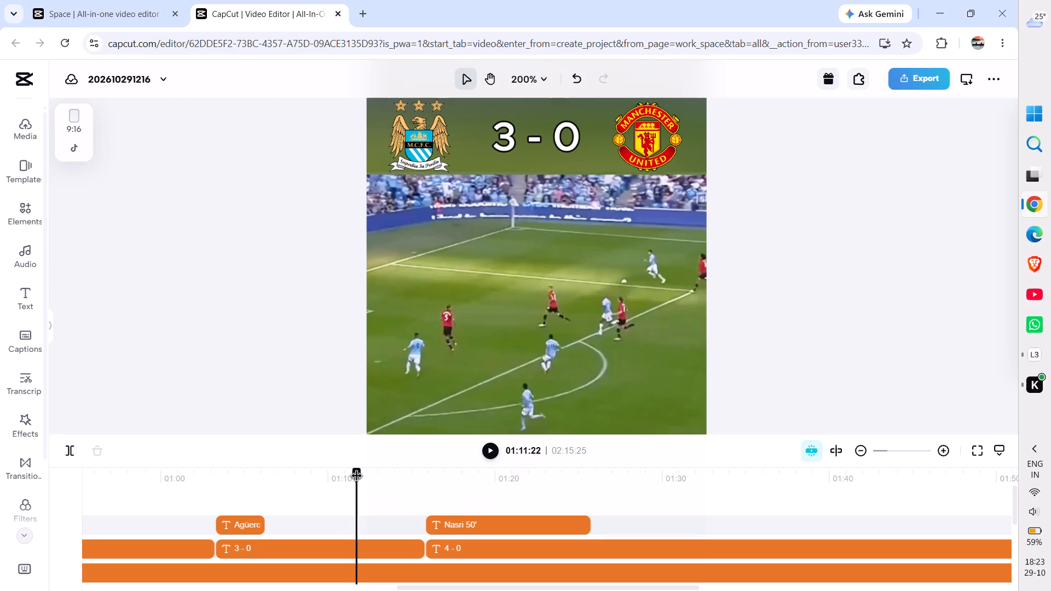
drag(357, 477, 356, 477)
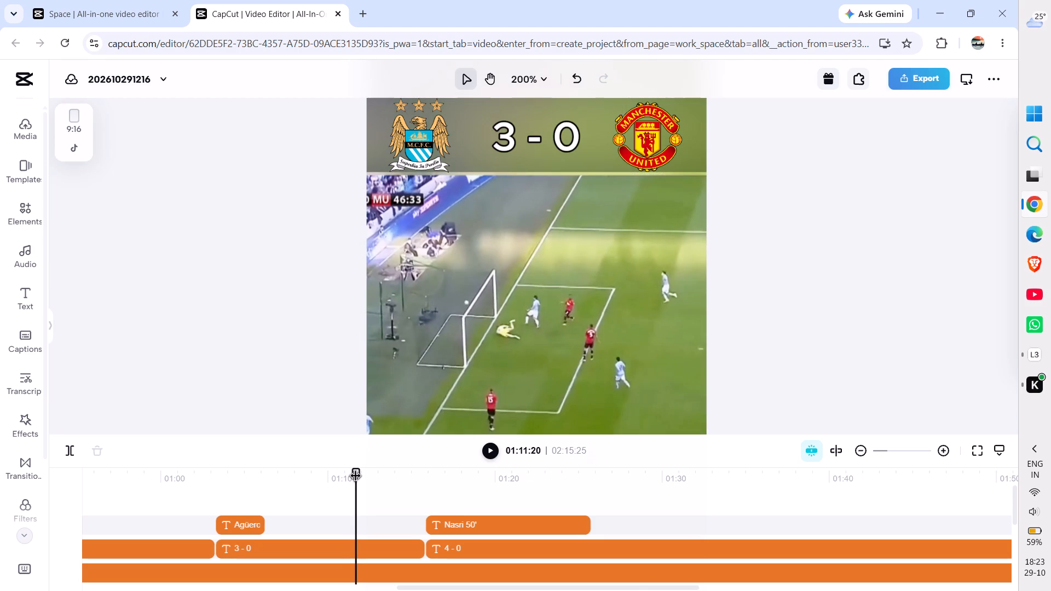
click(247, 519)
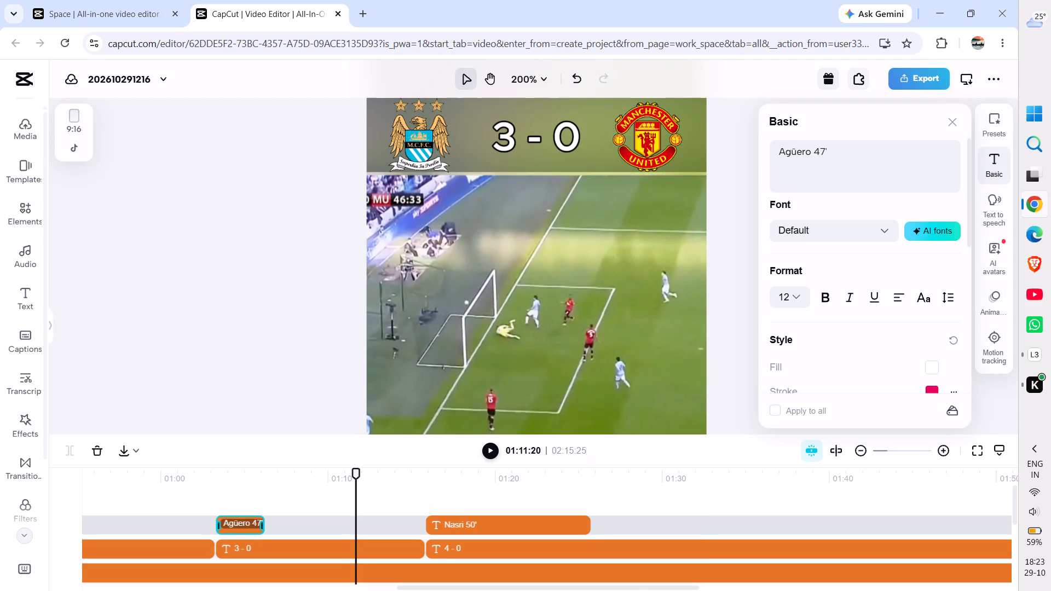
drag(261, 523, 351, 537)
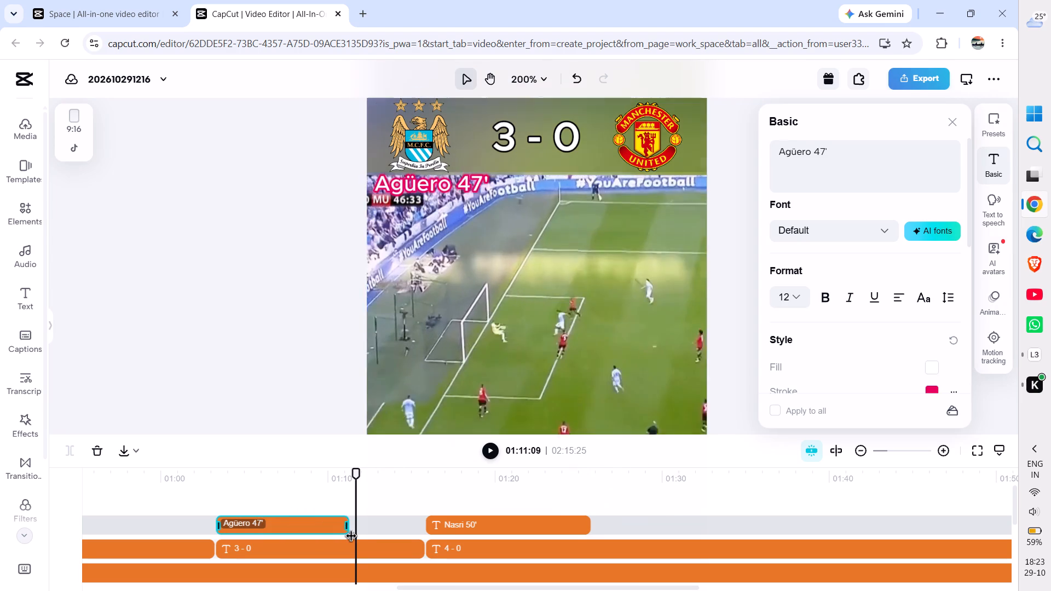
drag(351, 537, 356, 538)
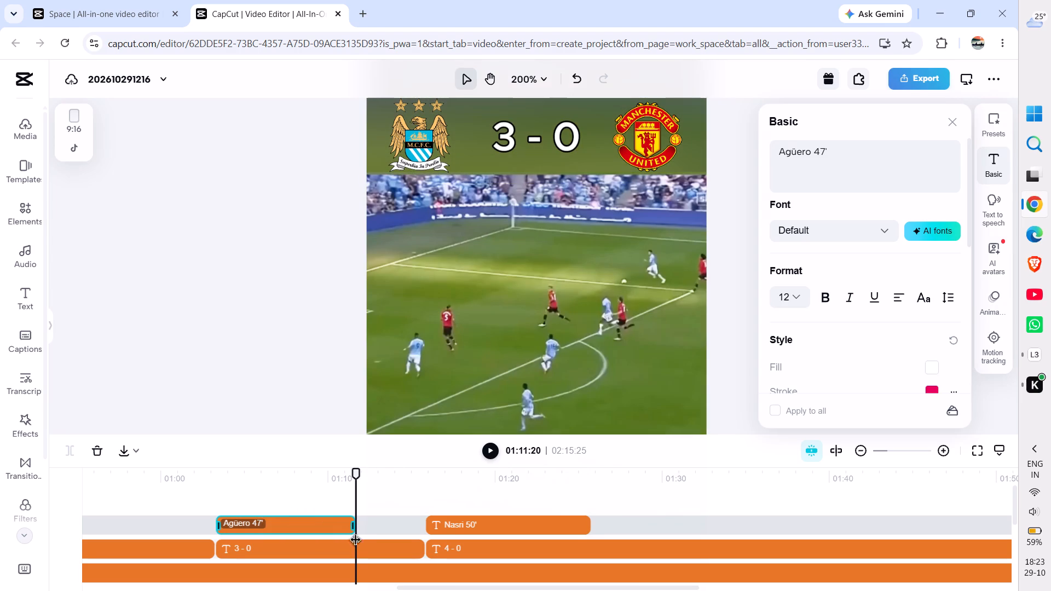
click(351, 523)
drag(340, 525, 339, 531)
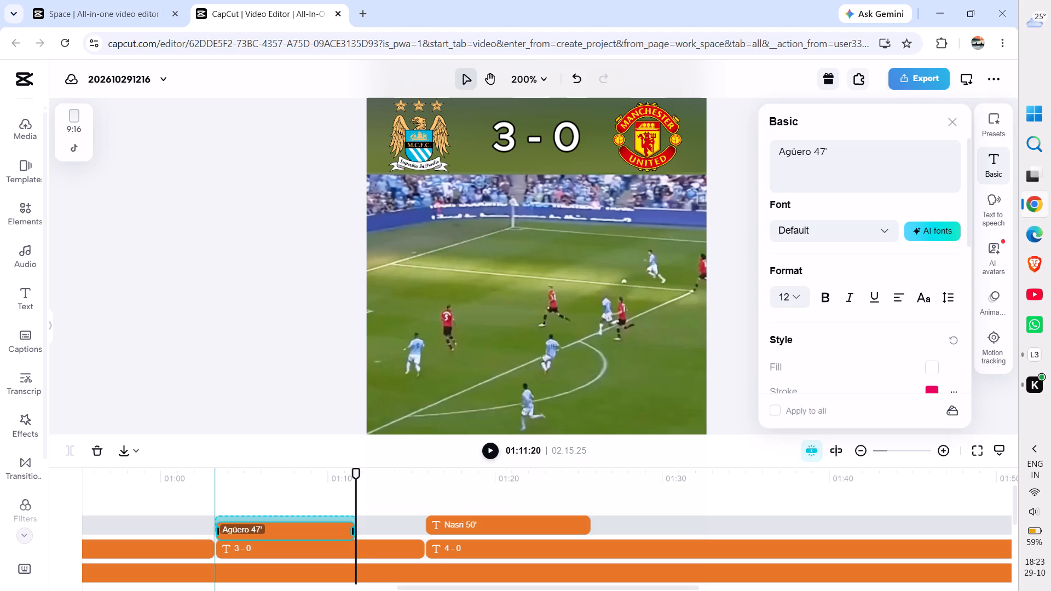
drag(339, 531, 339, 531)
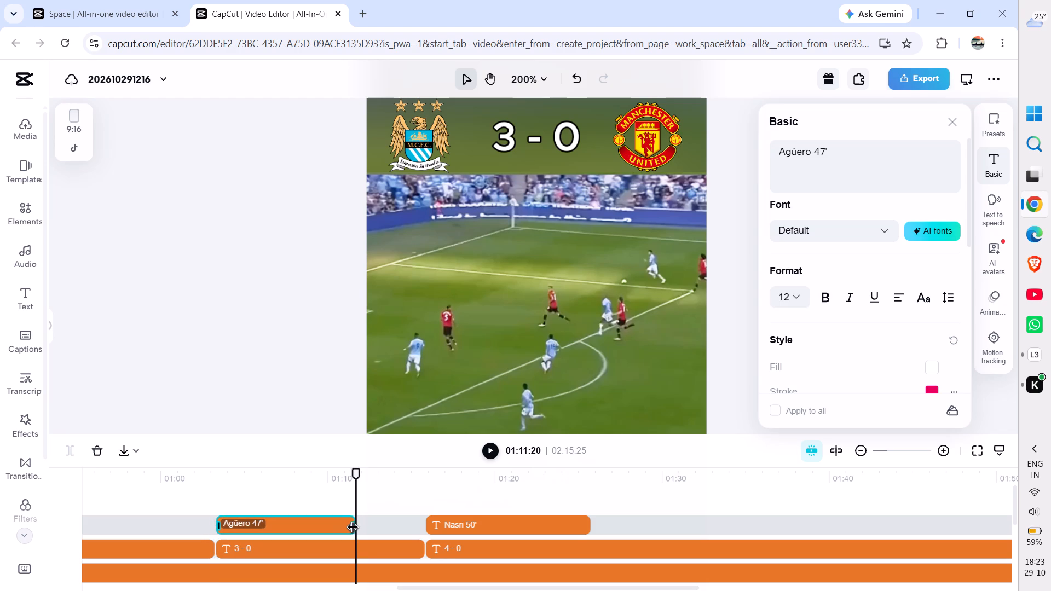
click(352, 529)
Examine the frames around the end of the "Agüero 47'" caption to check its alignment with the replay cut.
drag(356, 476, 350, 476)
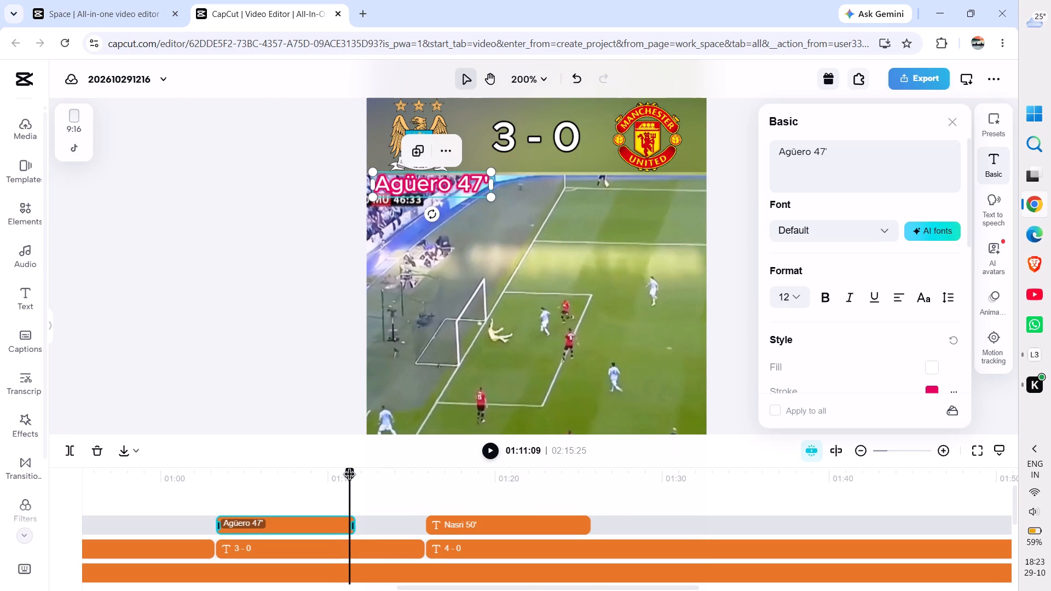
drag(350, 476, 350, 476)
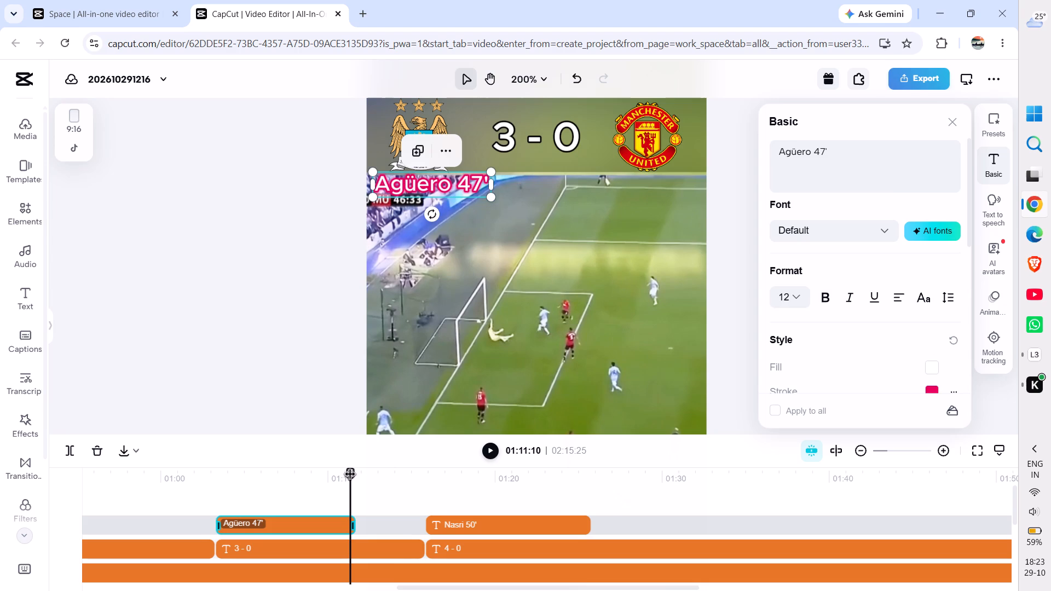
key(ctrl+equal)
key(ctrl+equal)
key(ctrl+equal)
key(ctrl+equal)
key(ctrl+equal)
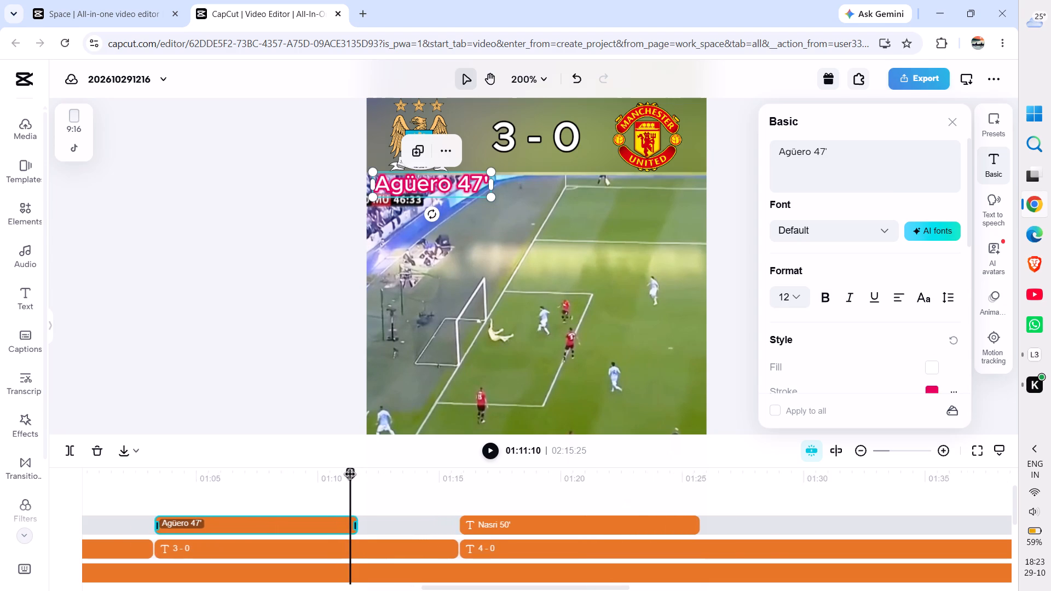
key(ctrl+equal)
key(ctrl+equal)
key(ctrl+equal)
key(ctrl+equal)
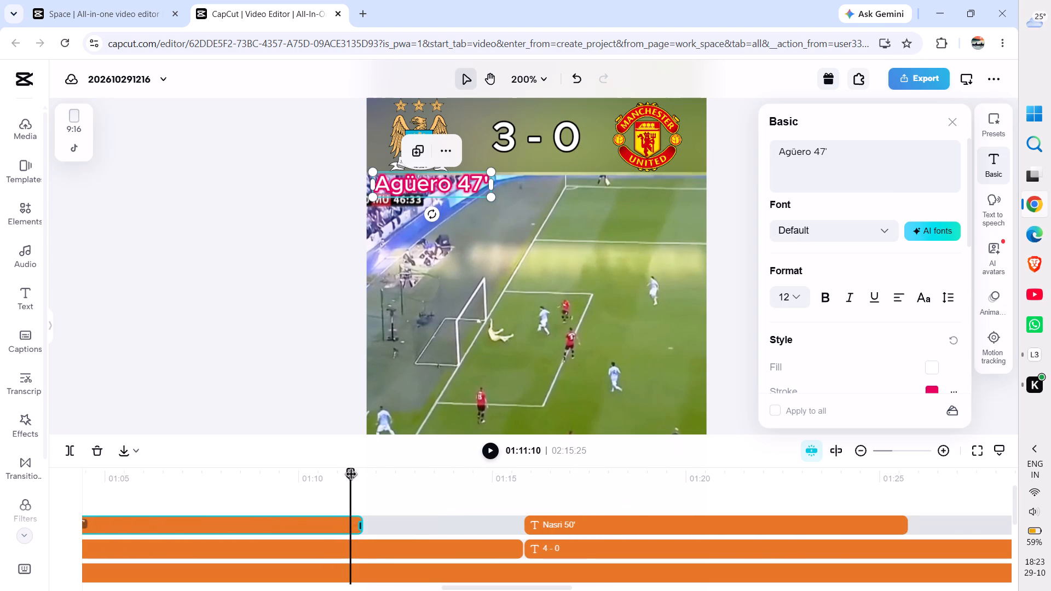
drag(351, 476, 357, 476)
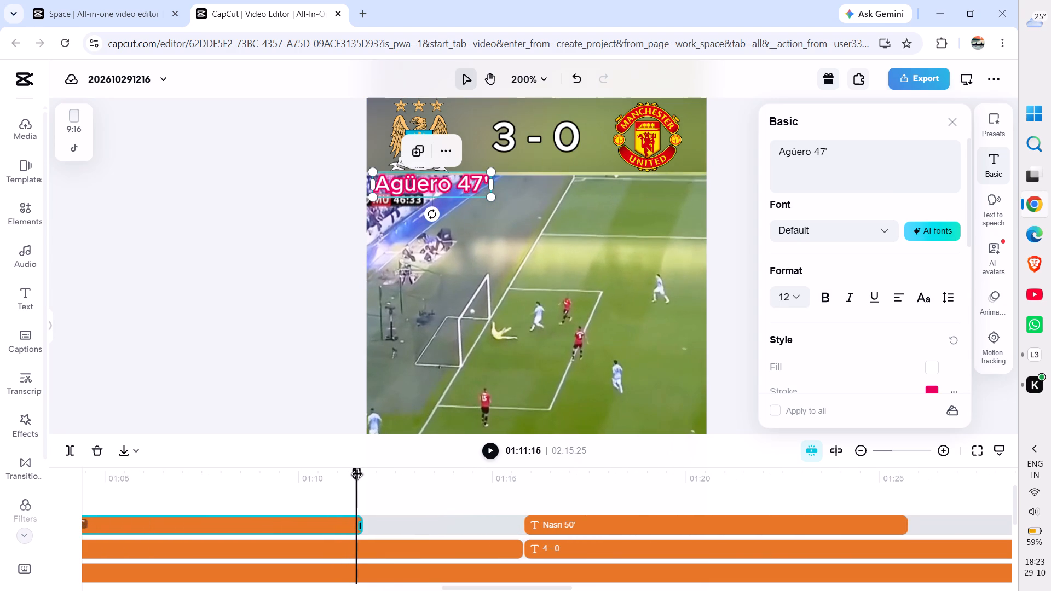
drag(357, 476, 366, 477)
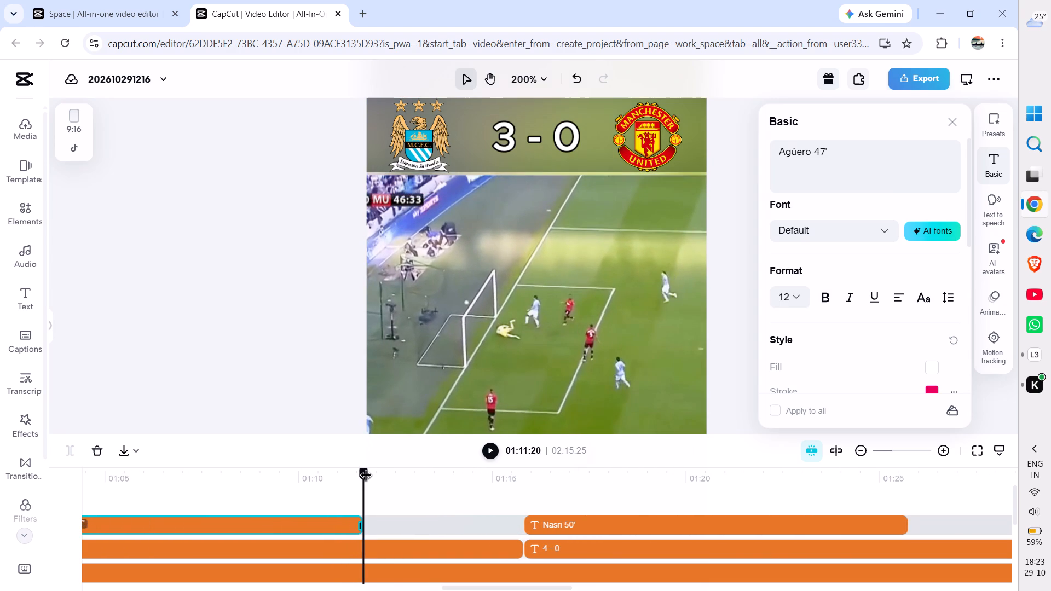
drag(366, 477, 368, 477)
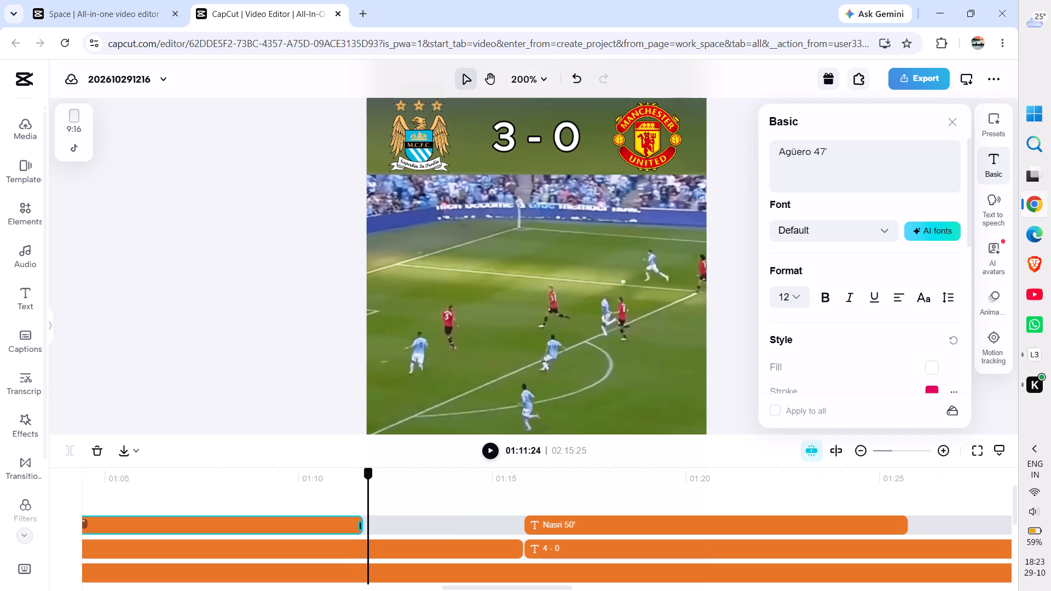
scroll(215, 465, right, 4)
key(ctrl+minus)
key(ctrl+minus)
key(ctrl+minus)
key(ctrl+minus)
key(ctrl+minus)
key(ctrl+minus)
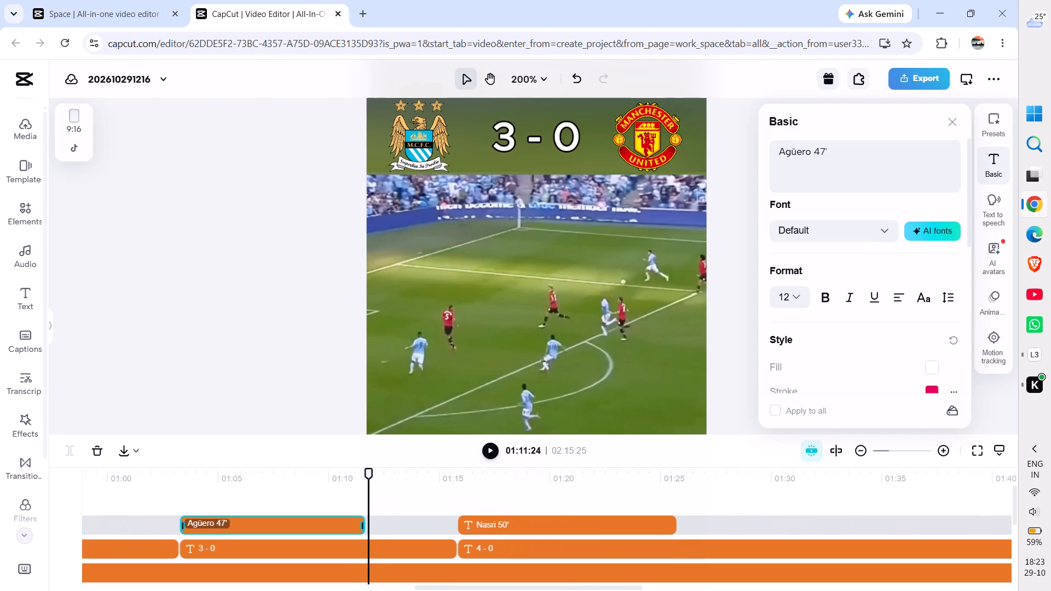
Find the cut where Touré's goal replay finishes and extend the "Touré 45'+1'" caption to end there, at 00:58:18.
scroll(177, 499, right, 5)
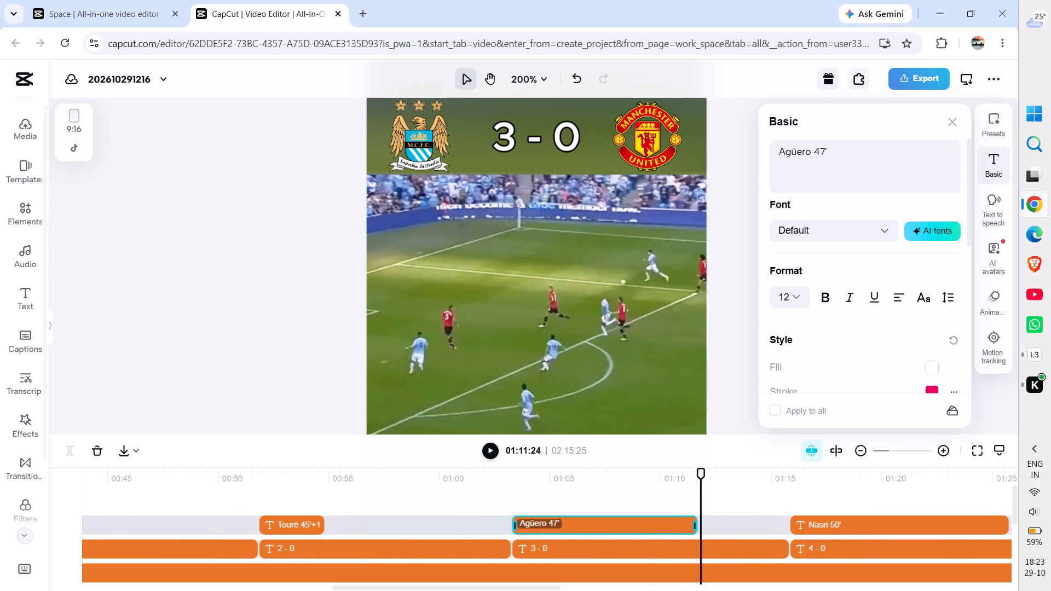
click(258, 501)
key(space)
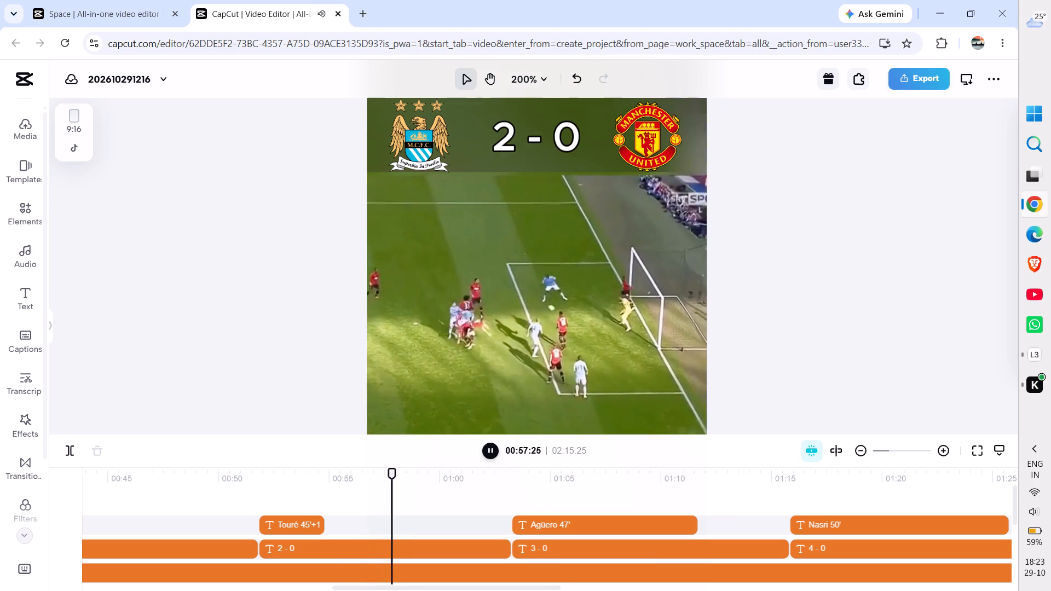
key(space)
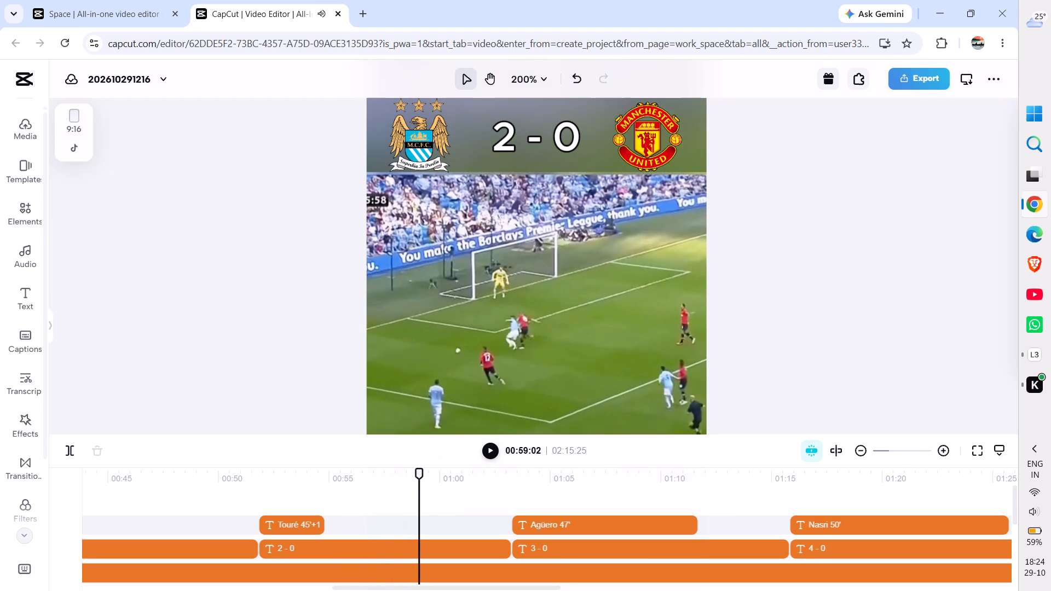
drag(420, 476, 418, 476)
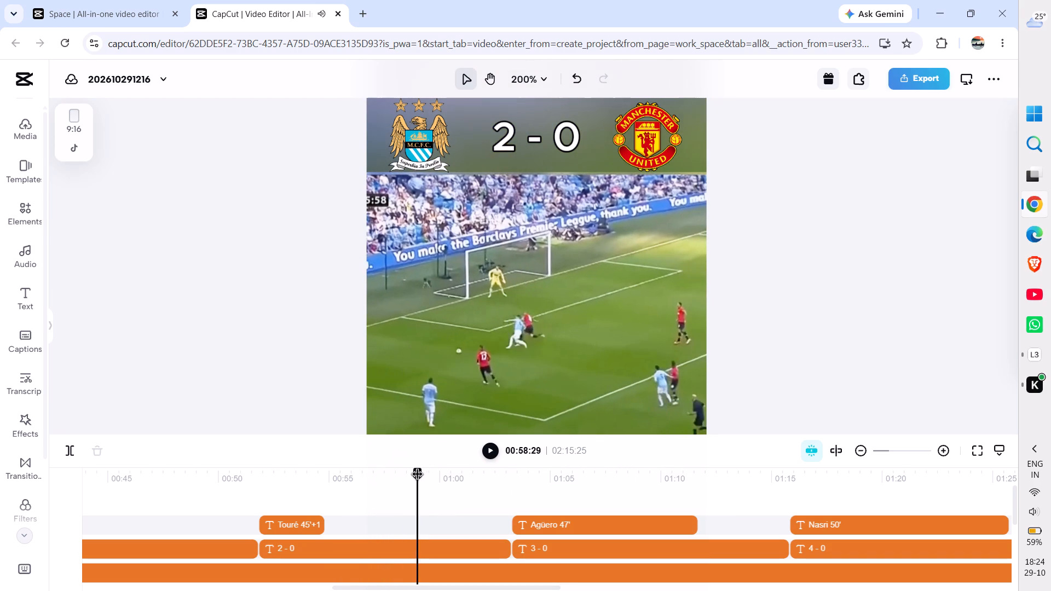
drag(418, 476, 415, 476)
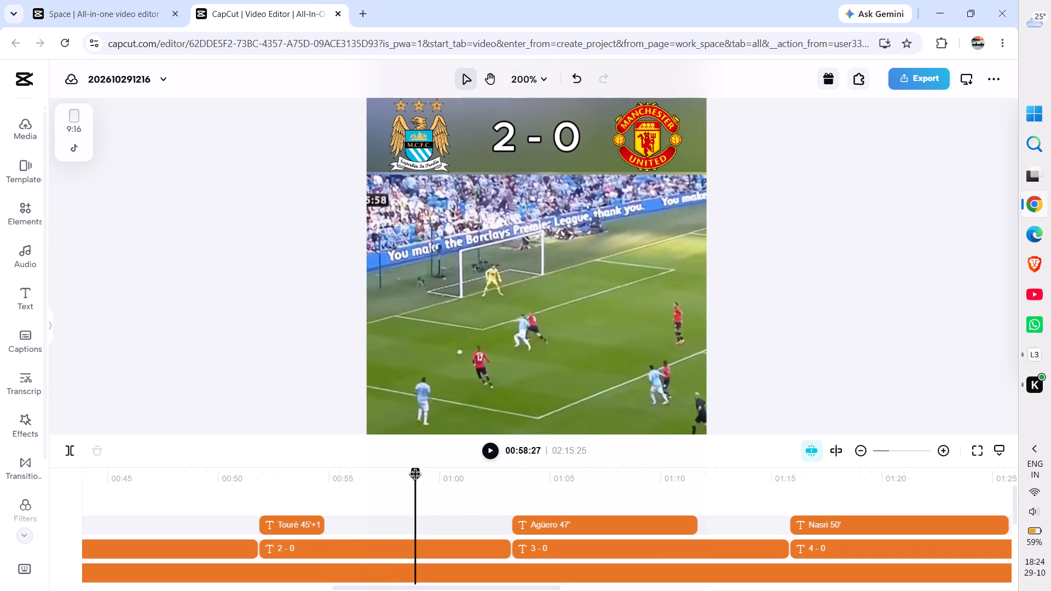
drag(415, 476, 412, 476)
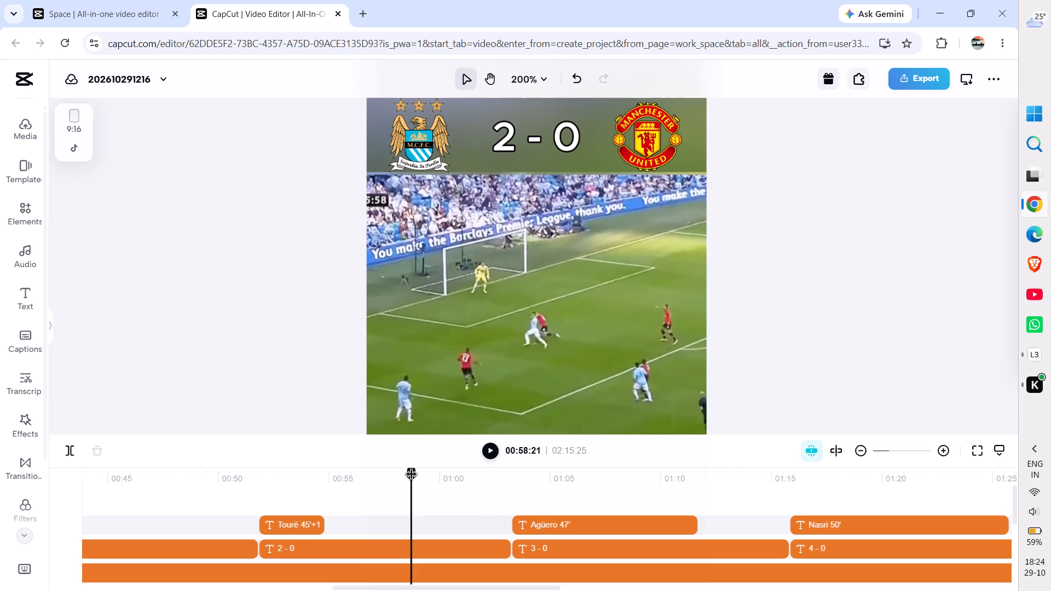
drag(412, 476, 411, 476)
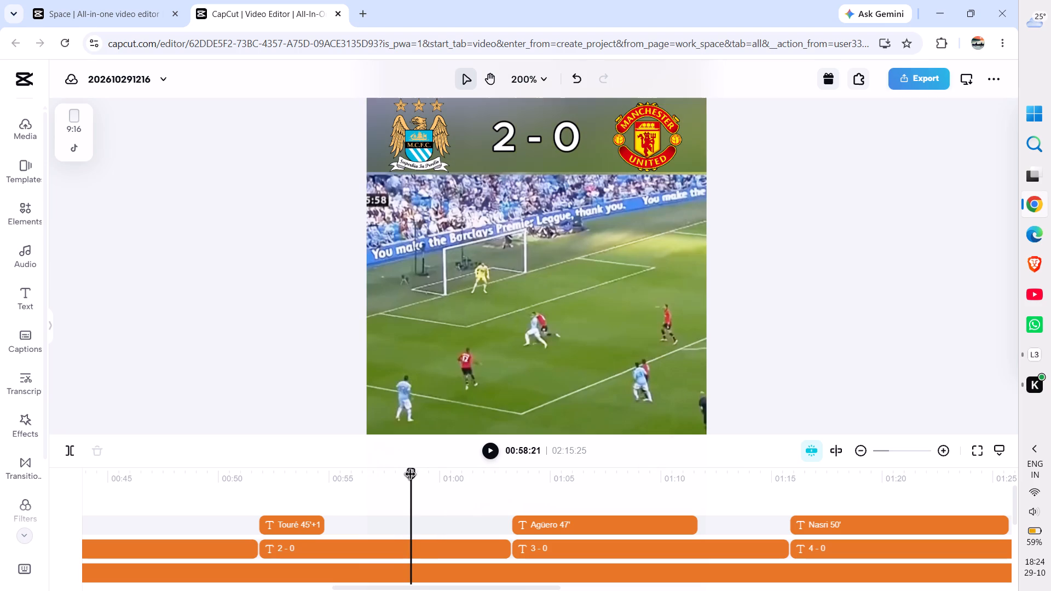
click(411, 476)
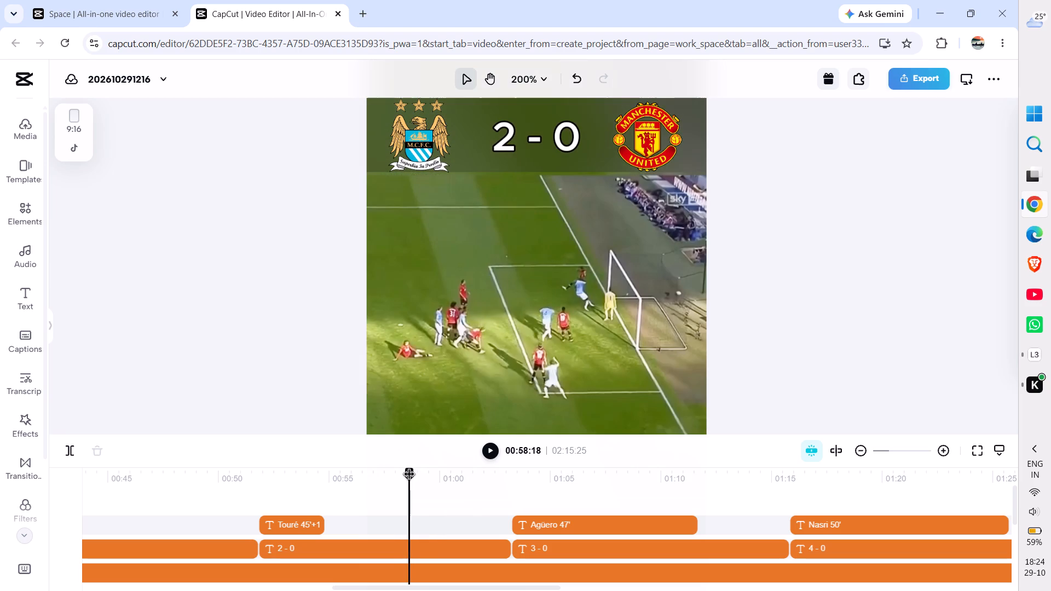
click(315, 523)
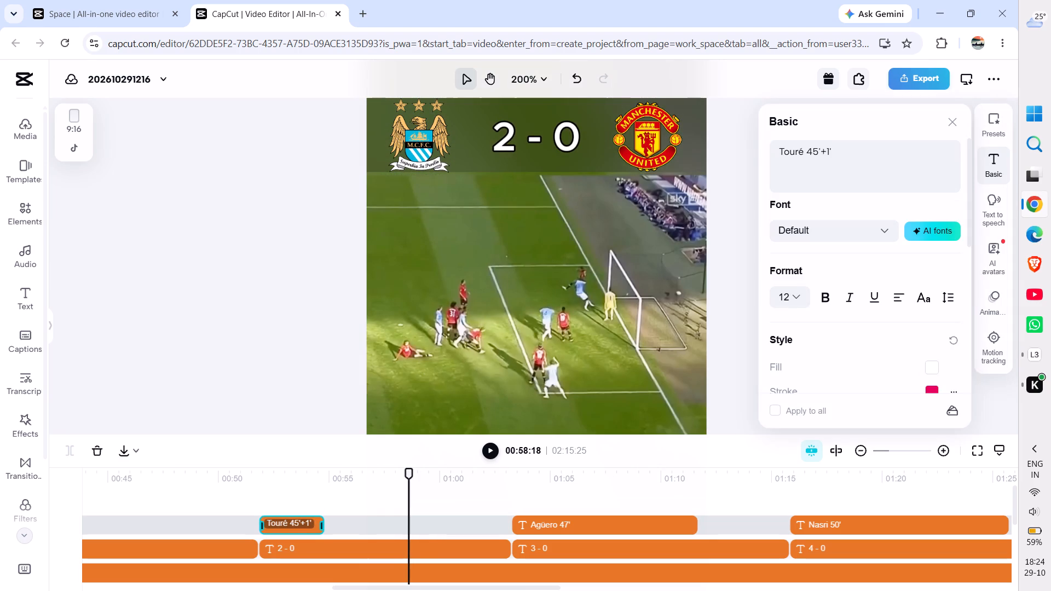
drag(323, 524, 405, 535)
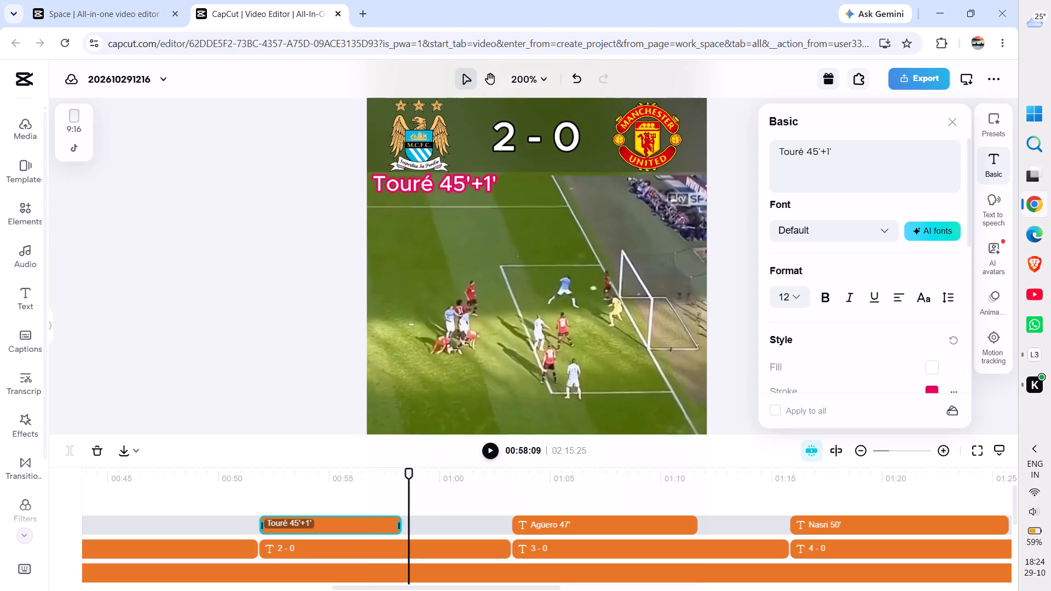
drag(405, 535, 408, 536)
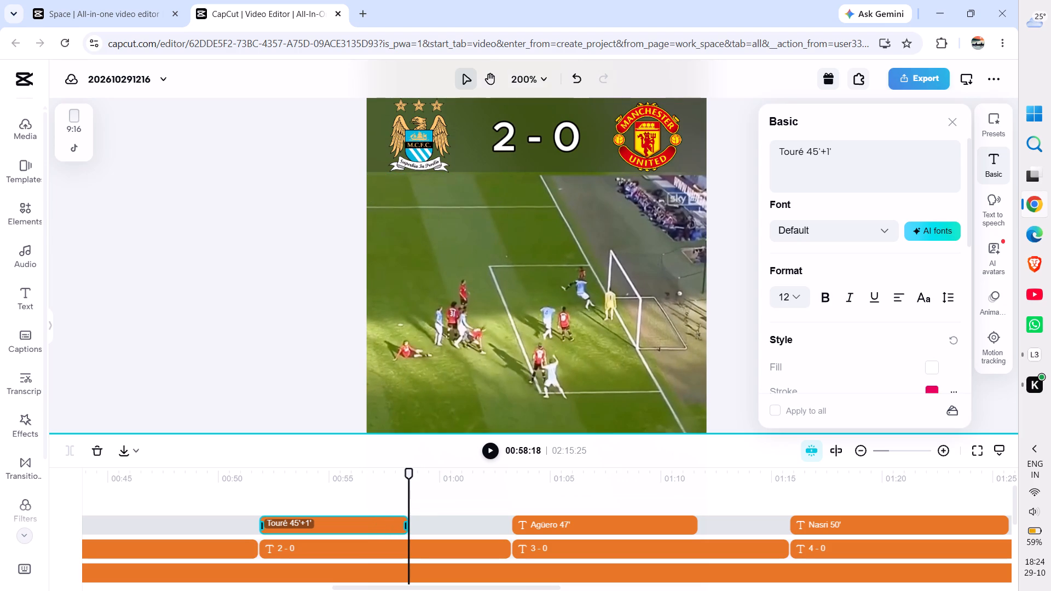
click(234, 367)
Find the end of Agüero's first goal replay, extend the "Agüero 16'" caption to 00:09:27, and play past its end.
scroll(200, 523, right, 5)
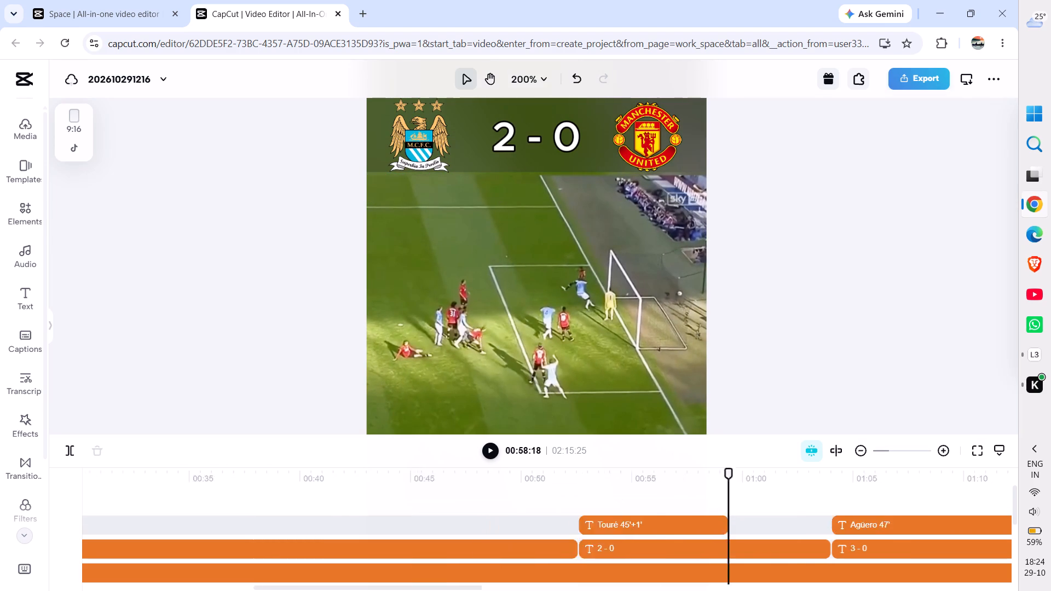
scroll(200, 523, right, 4)
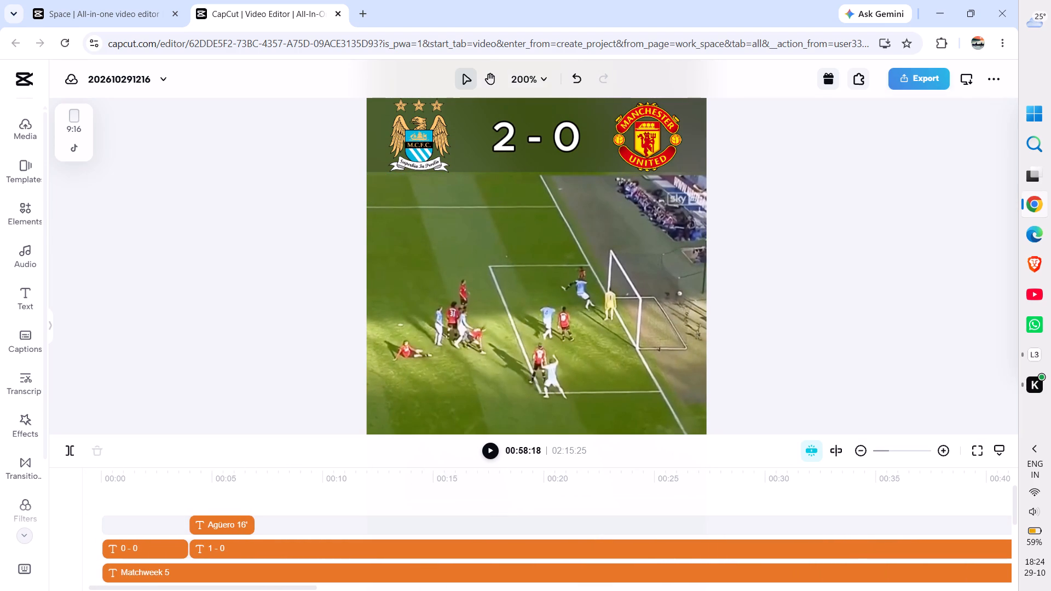
click(188, 505)
key(space)
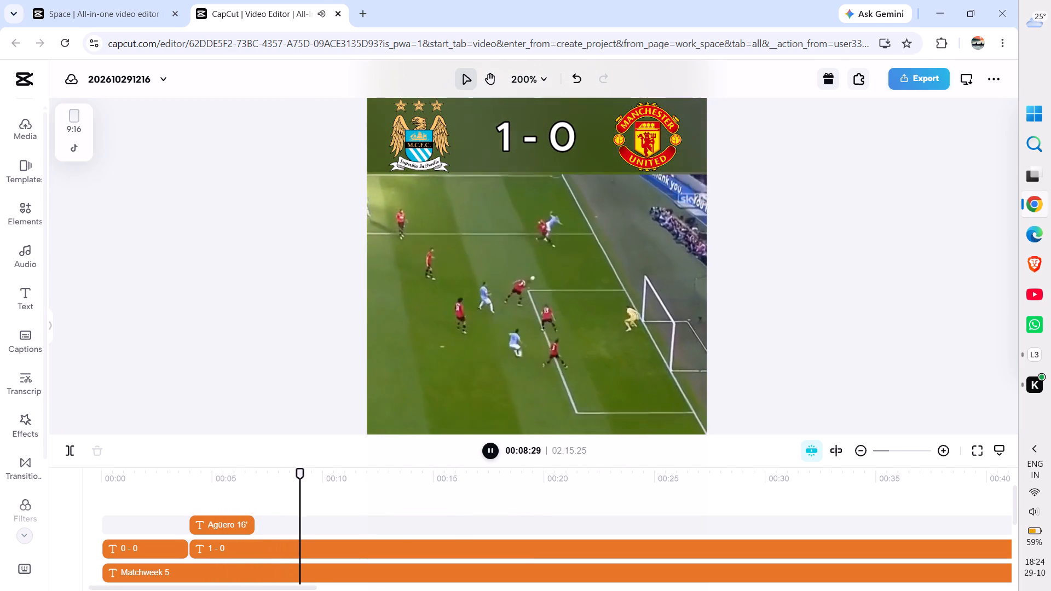
key(space)
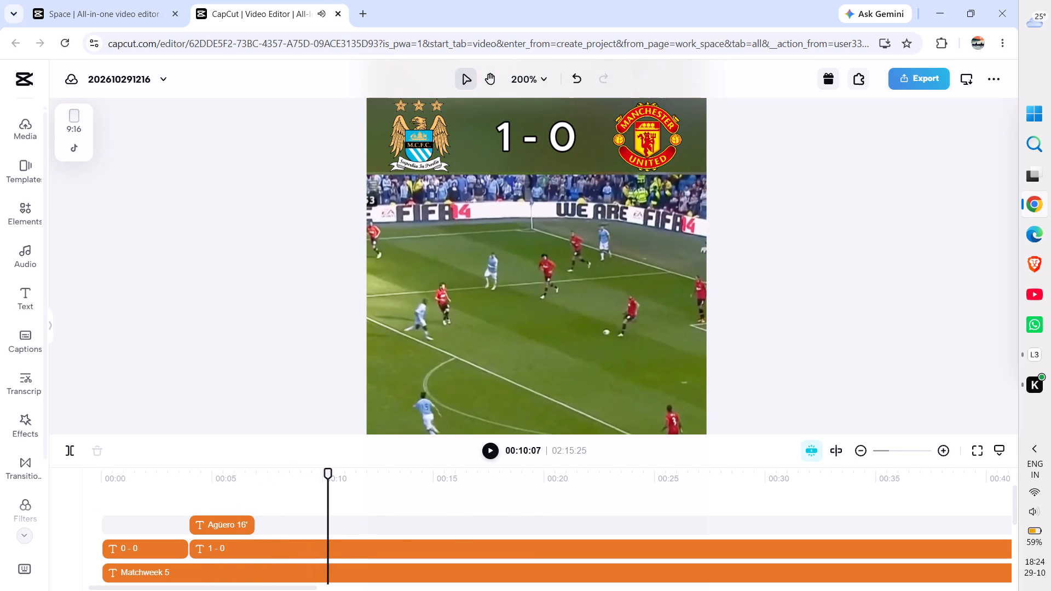
drag(330, 473, 326, 473)
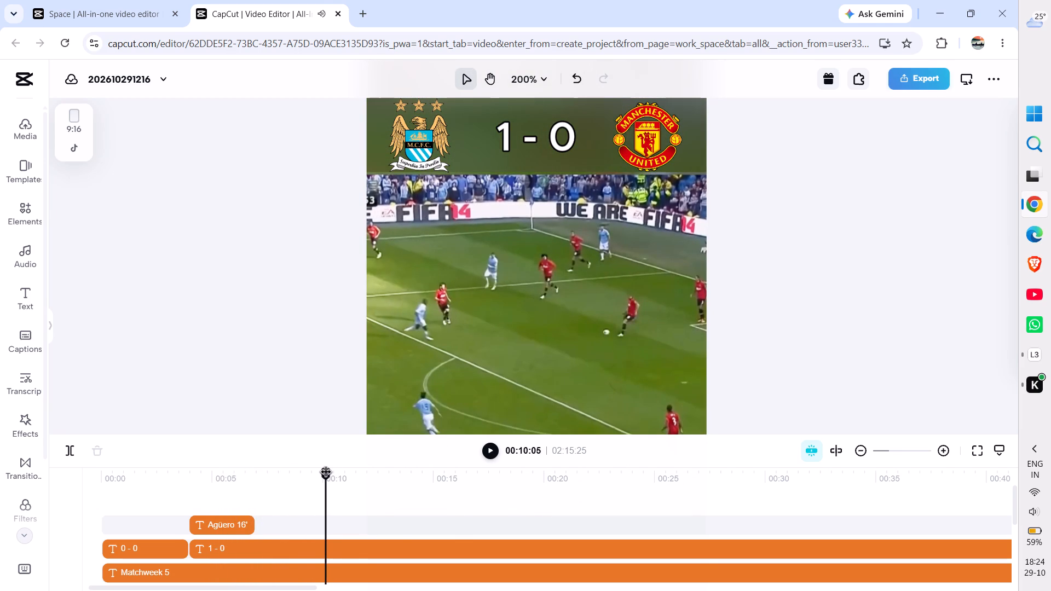
drag(326, 473, 324, 472)
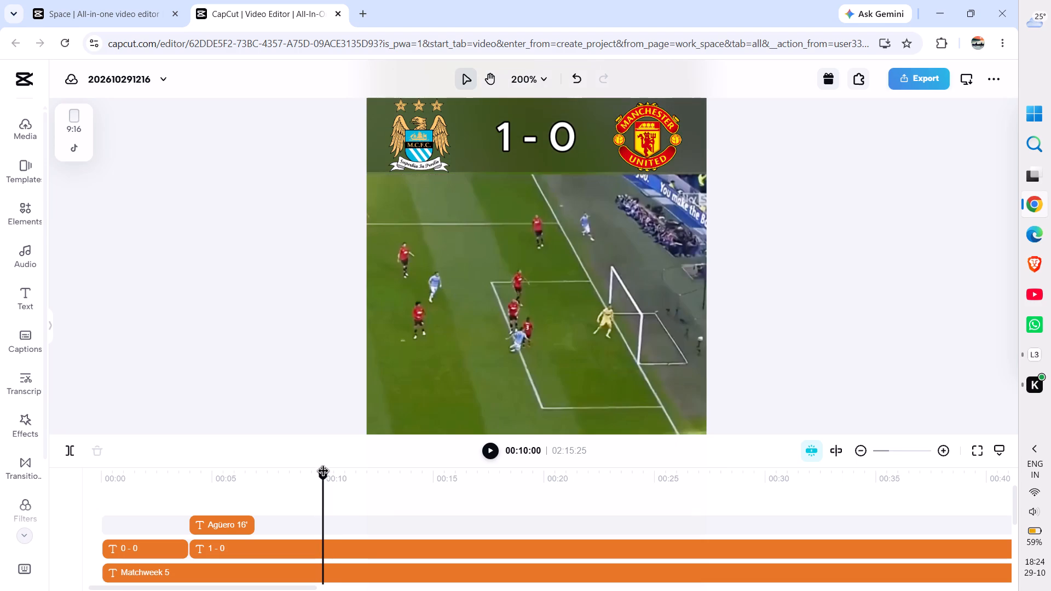
drag(324, 472, 324, 473)
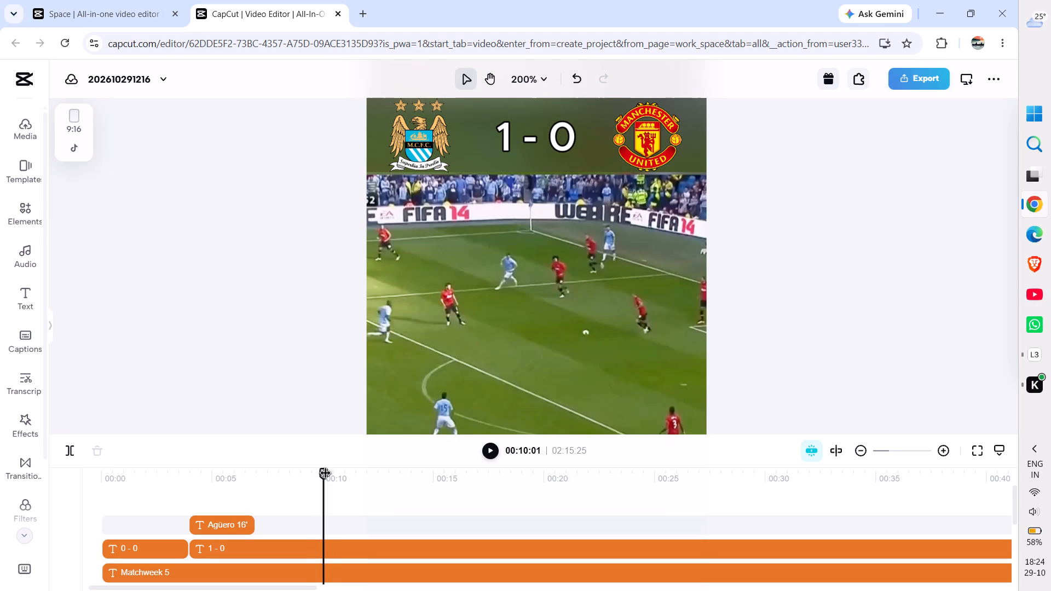
drag(326, 474, 320, 474)
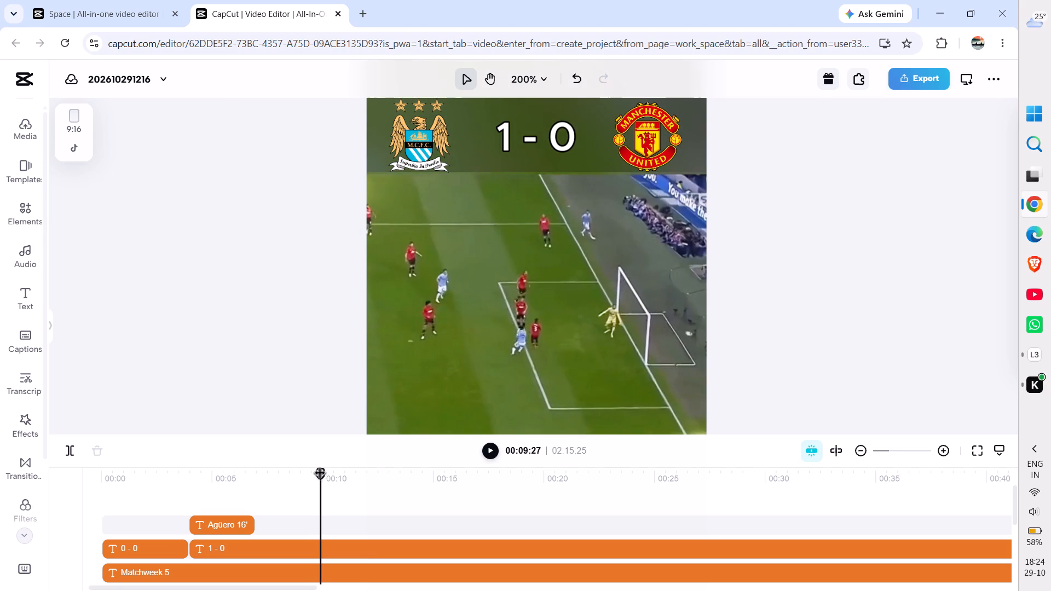
click(227, 527)
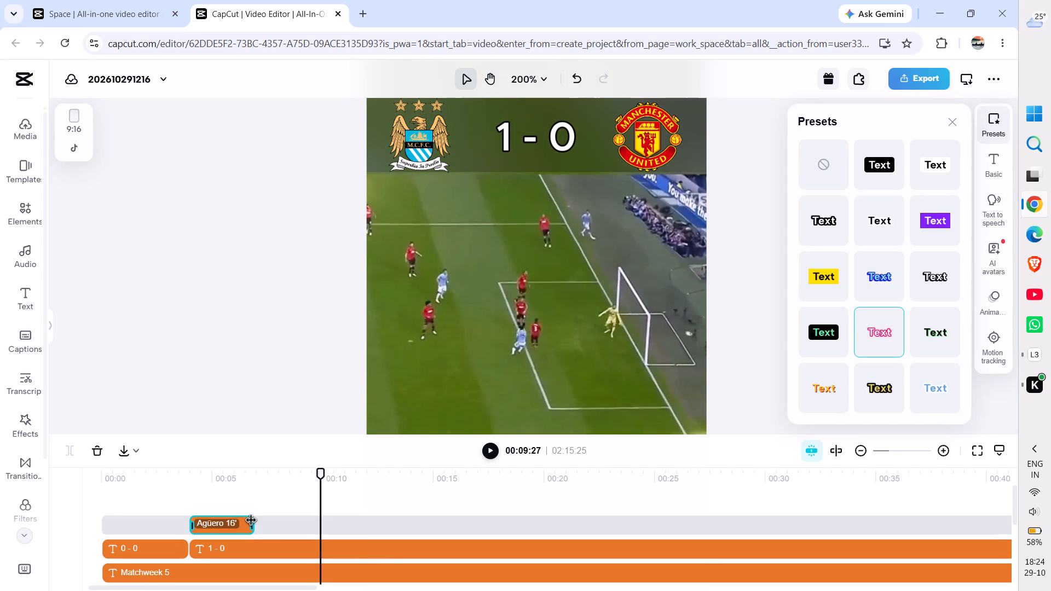
drag(252, 522, 319, 532)
click(281, 308)
key(space)
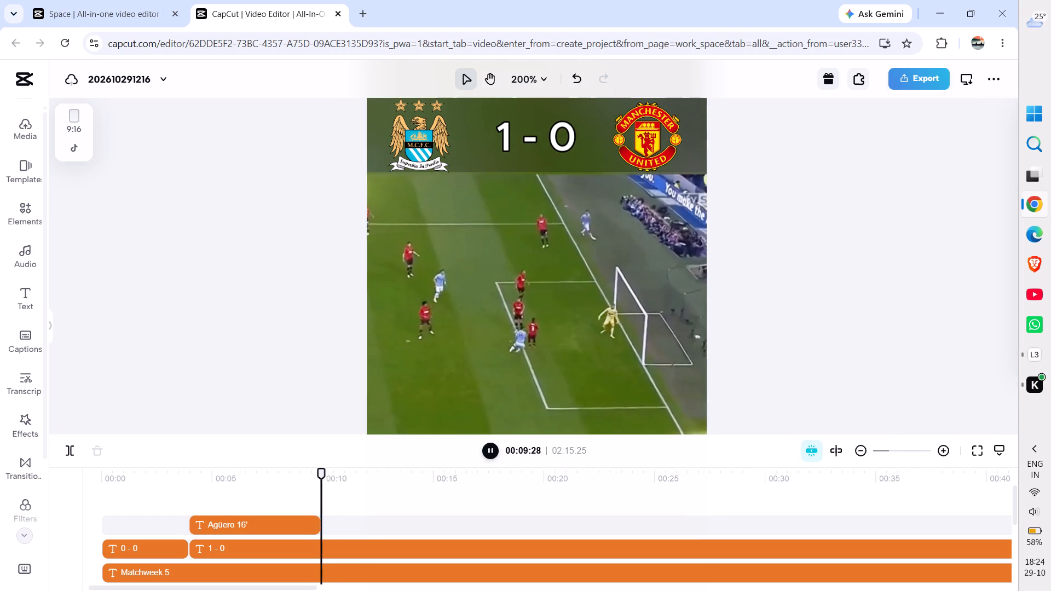
key(space)
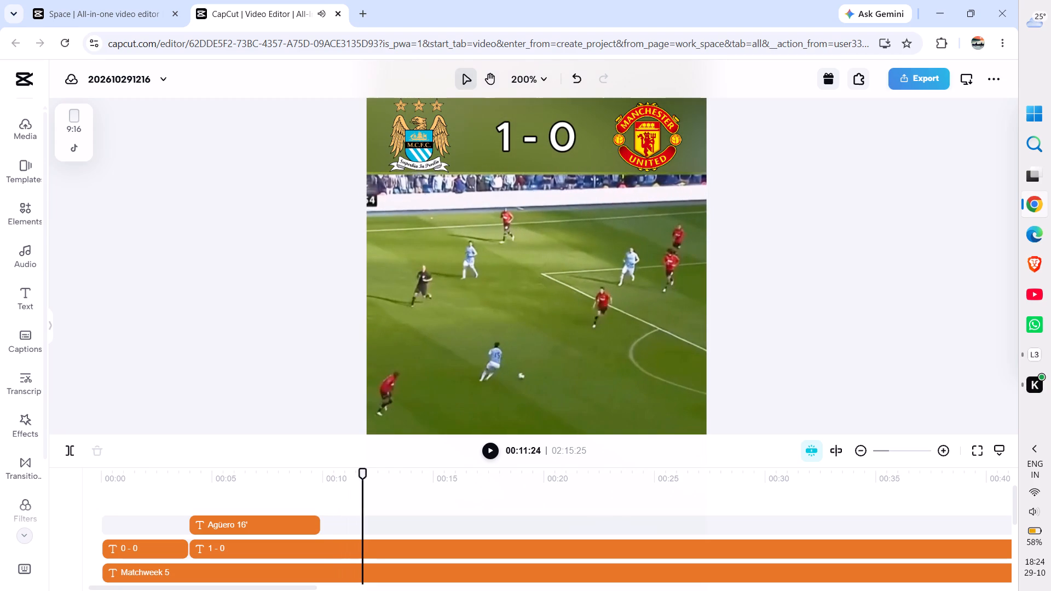
Fit the full frame in the preview, show the whole timeline, and briefly play the video from 00:00:00.
key(shift+f)
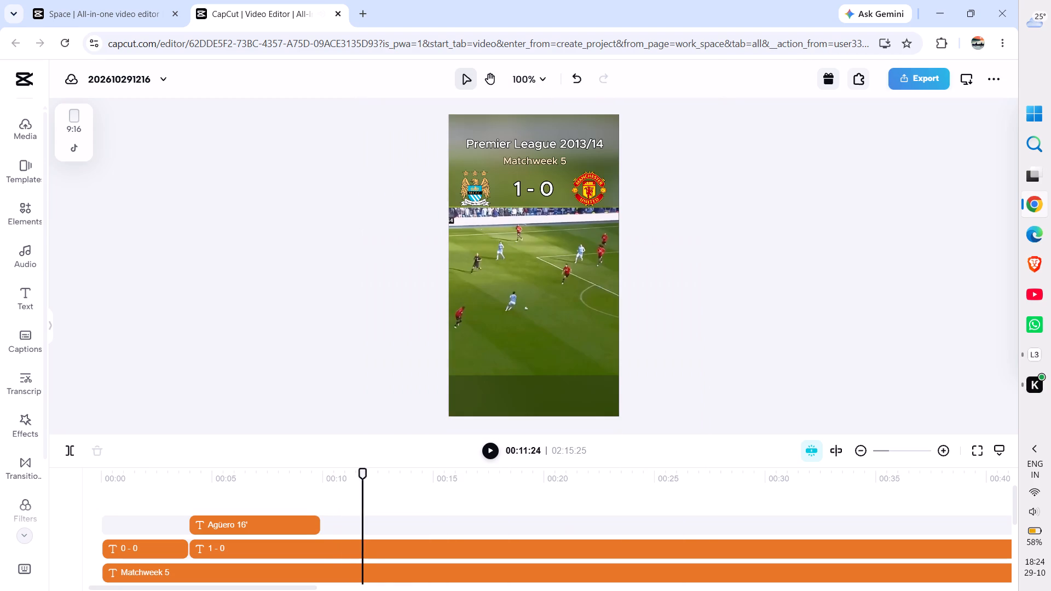
key(ctrl+equal)
key(ctrl+minus)
key(ctrl+minus)
key(ctrl+minus)
key(ctrl+minus)
key(ctrl+minus)
key(ctrl+minus)
key(ctrl+minus)
key(ctrl+minus)
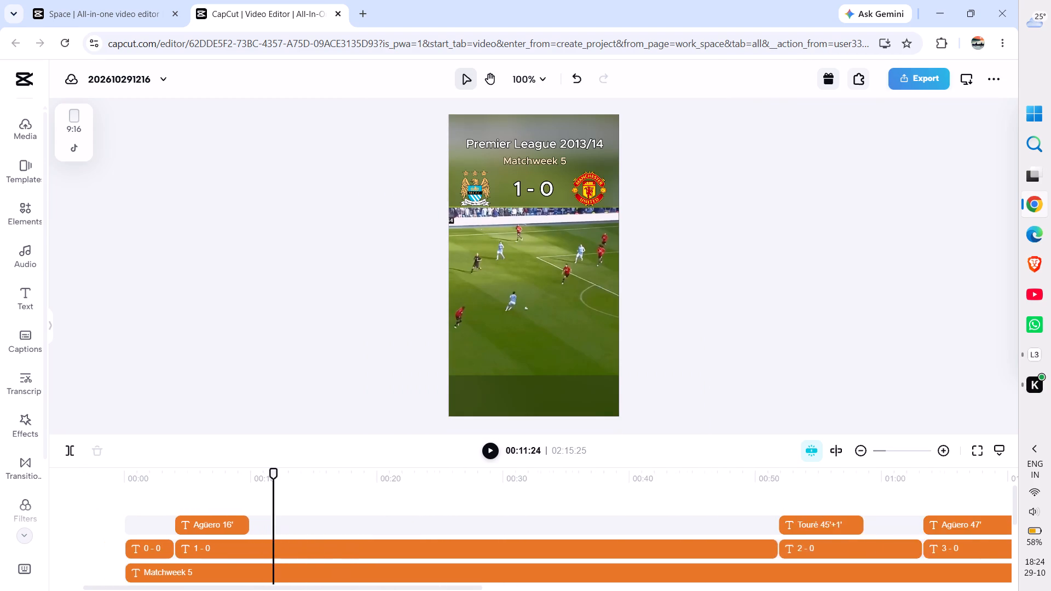
key(ctrl+minus)
key(ctrl+minus)
key(ctrl+minus)
key(ctrl+minus)
key(ctrl+minus)
key(ctrl+minus)
key(ctrl+minus)
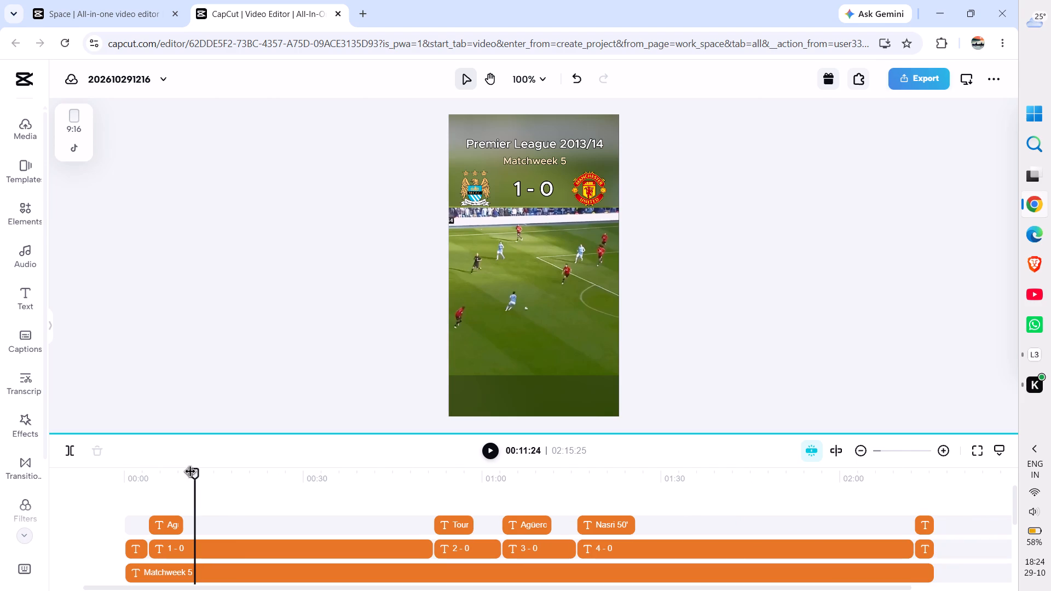
drag(194, 471, 50, 471)
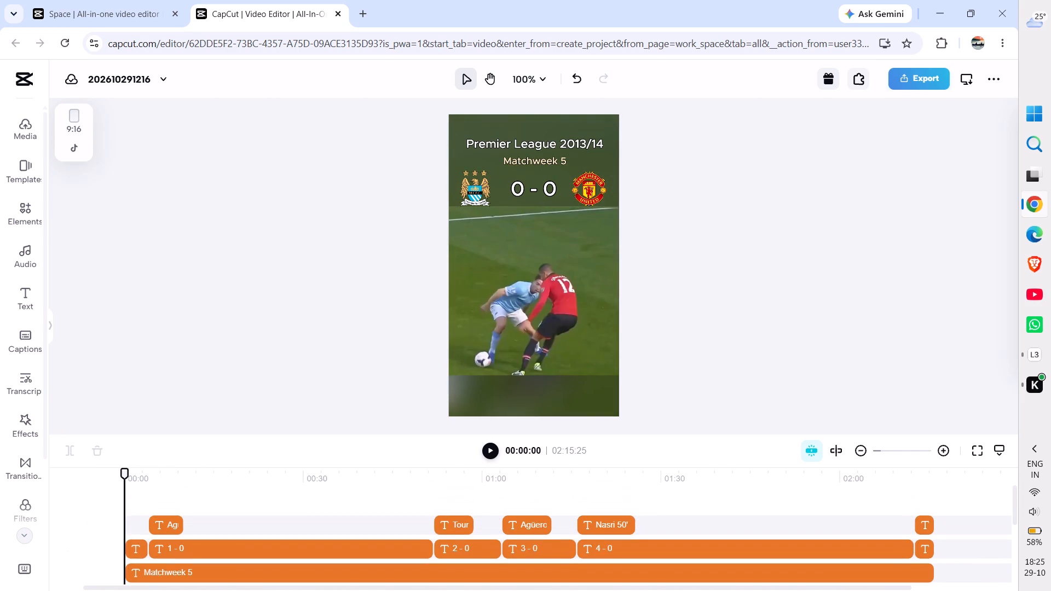
key(space)
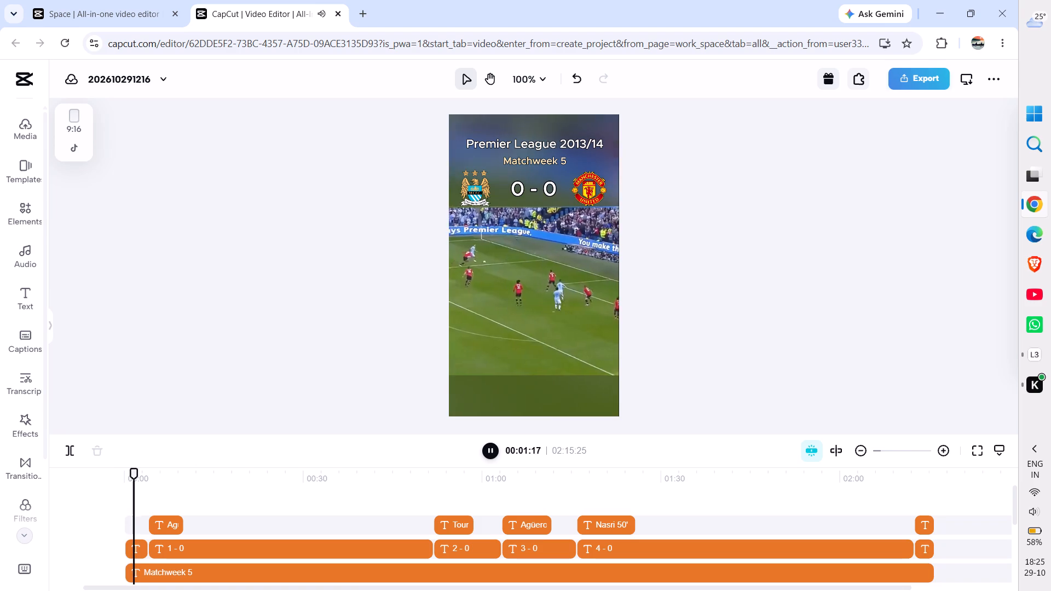
key(space)
Look through the voice changer options for the match footage clip without applying one.
click(496, 265)
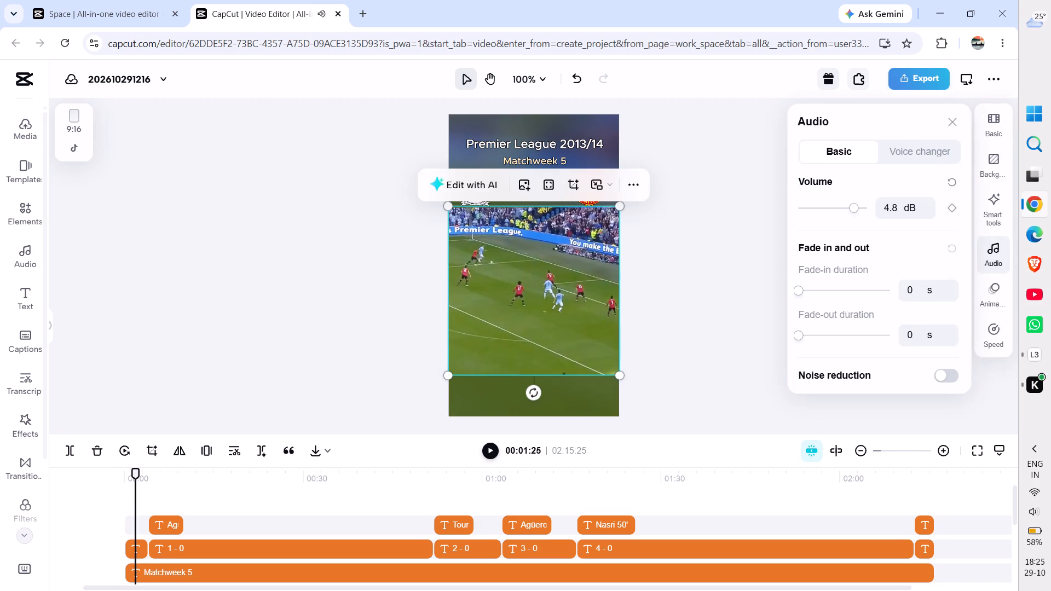
click(931, 150)
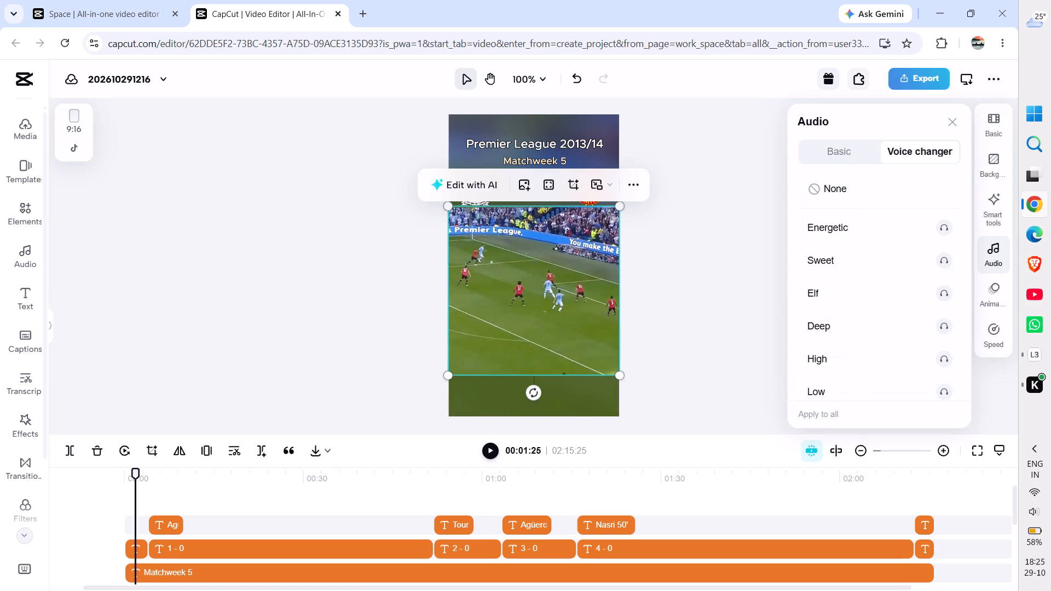
scroll(882, 286, down, 2)
click(730, 238)
Play on from 00:01:25 through the "Agüero 16'" caption to about 00:17:03 to review the edit.
key(space)
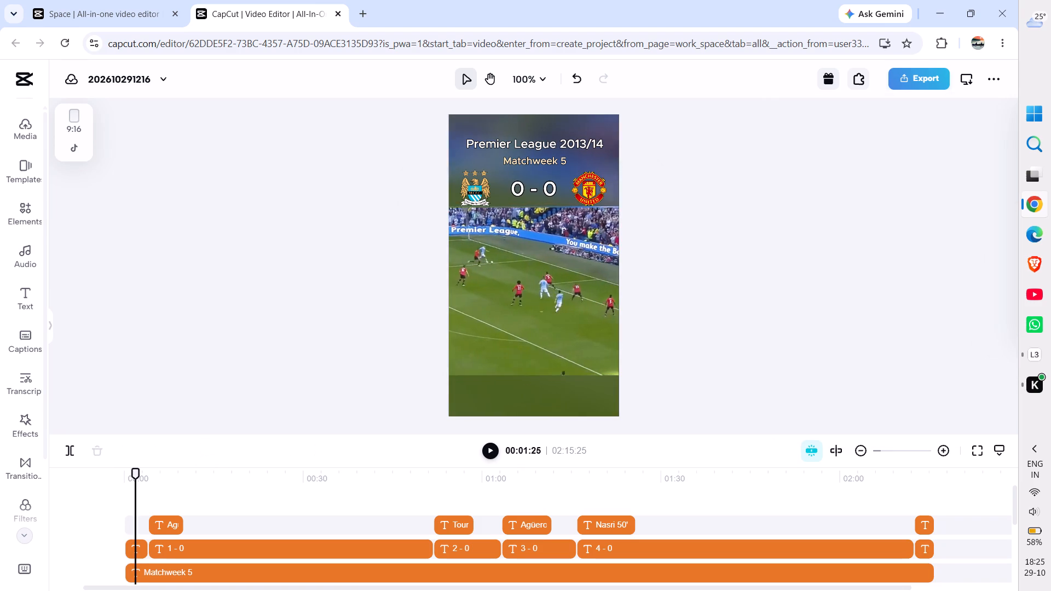
key(space)
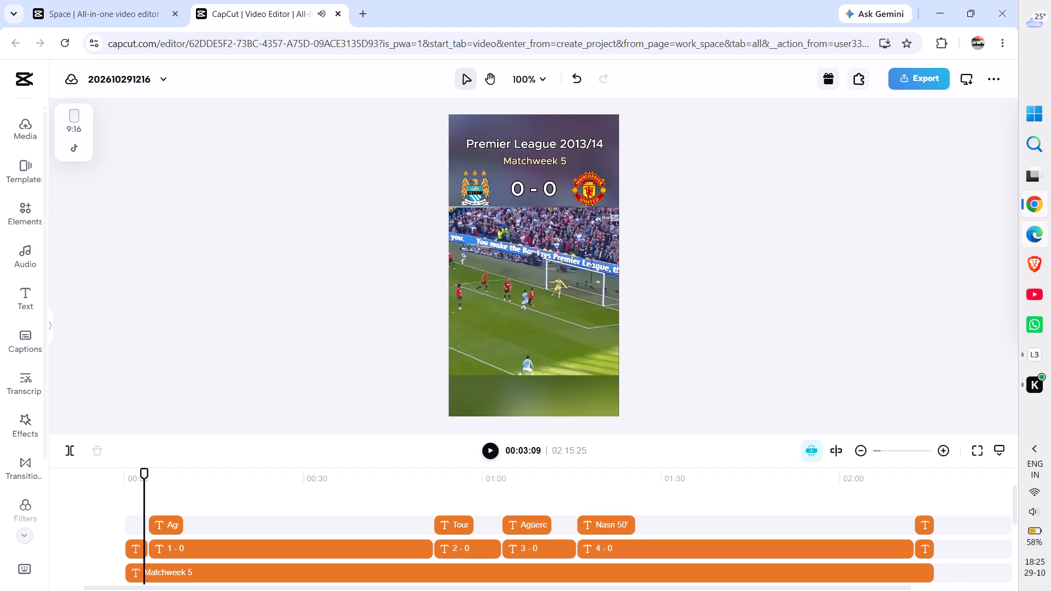
key(space)
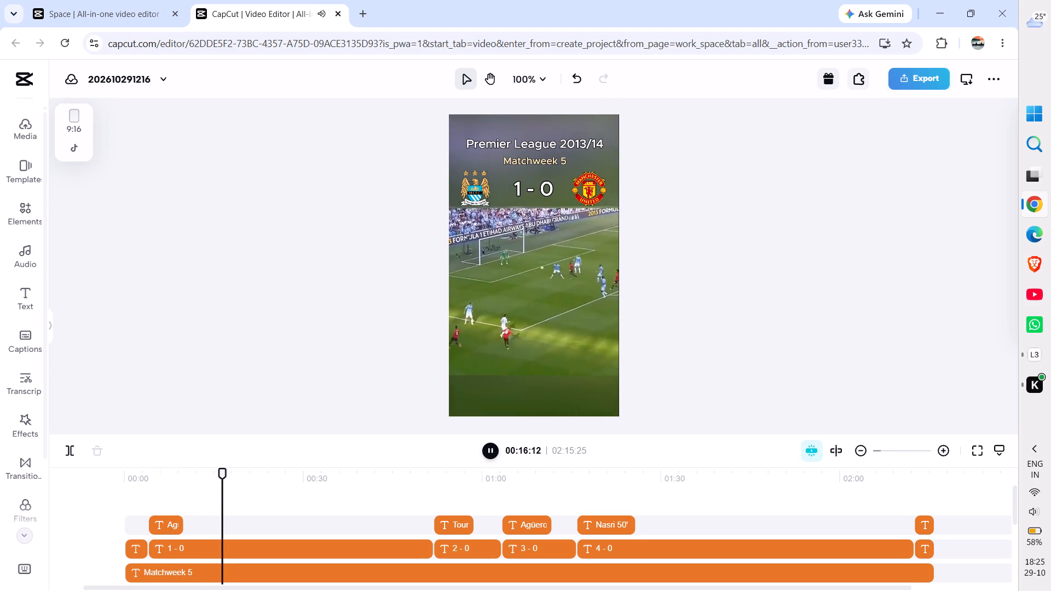
key(space)
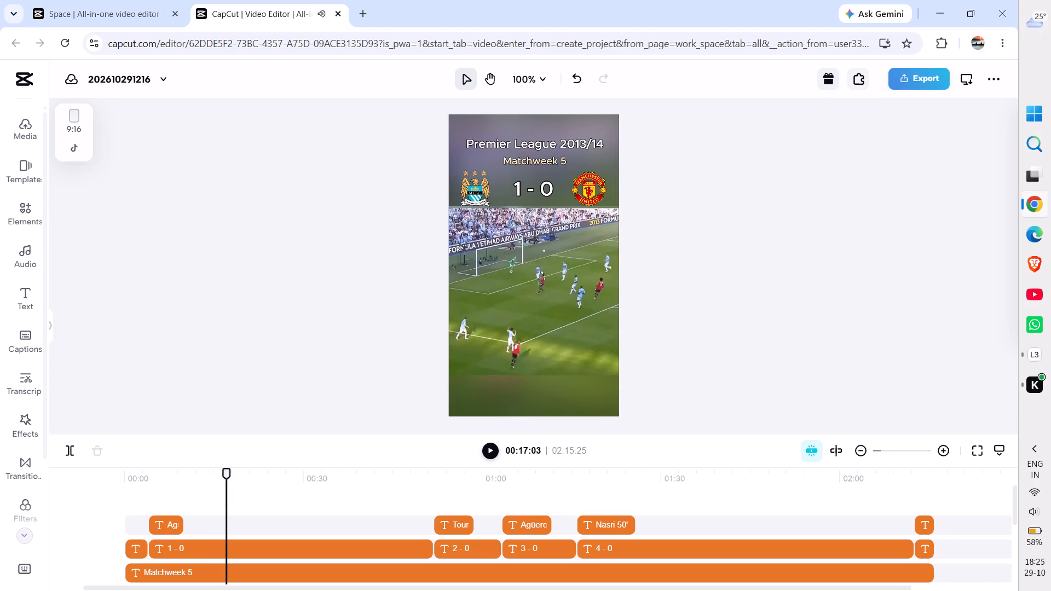
Open the video's export settings and name the export "man city vs man u".
click(911, 73)
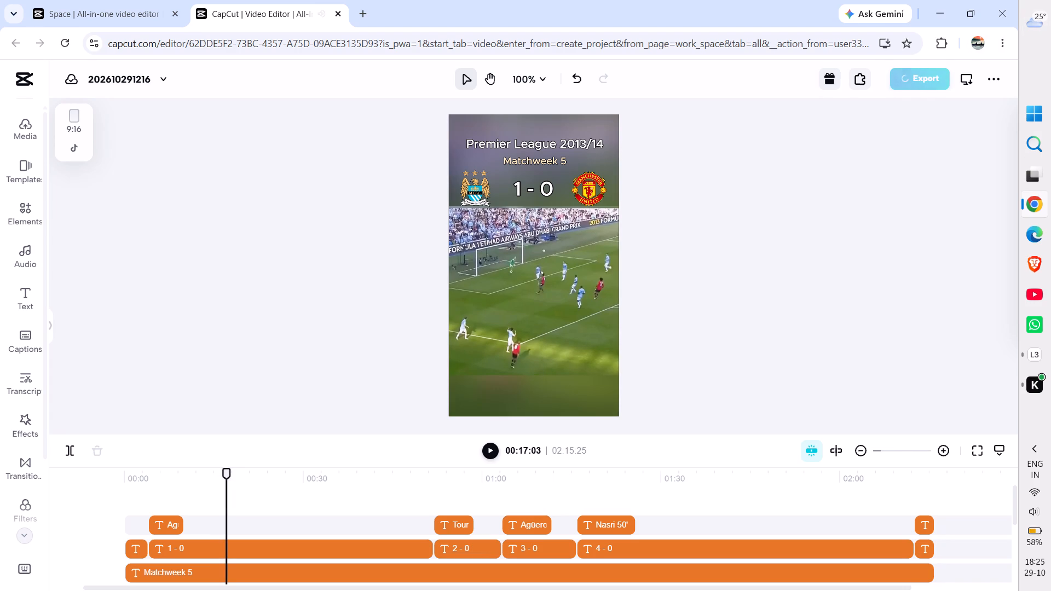
click(861, 428)
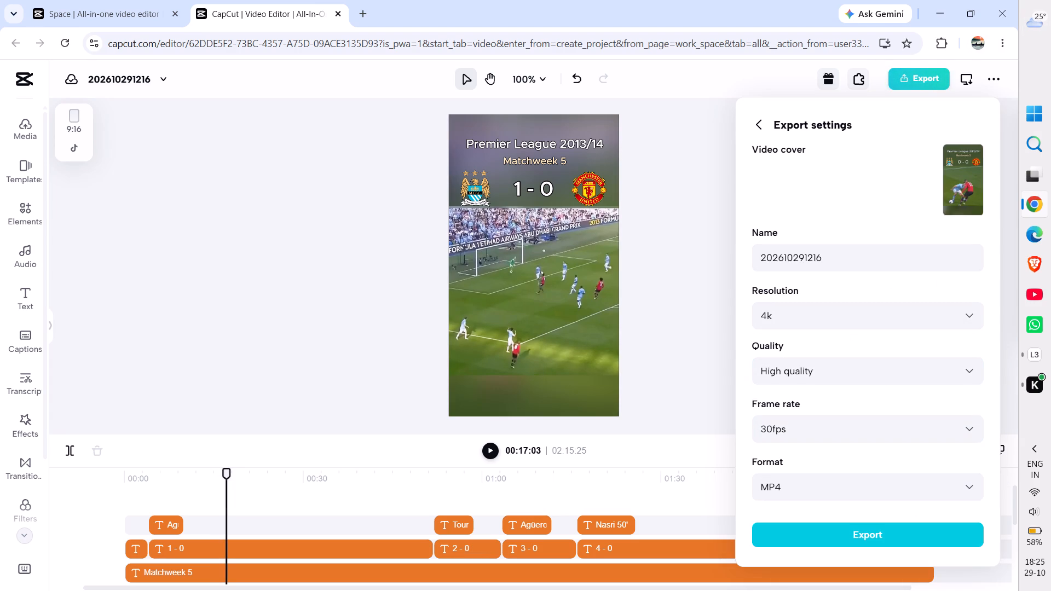
click(836, 261)
key(BackSpace)
key(BackSpace)
key(BackSpace)
key(BackSpace)
key(BackSpace)
key(BackSpace)
key(BackSpace)
key(BackSpace)
key(BackSpace)
key(BackSpace)
key(BackSpace)
key(BackSpace)
key(BackSpace)
key(BackSpace)
key(BackSpace)
key(BackSpace)
key(BackSpace)
key(BackSpace)
key(BackSpace)
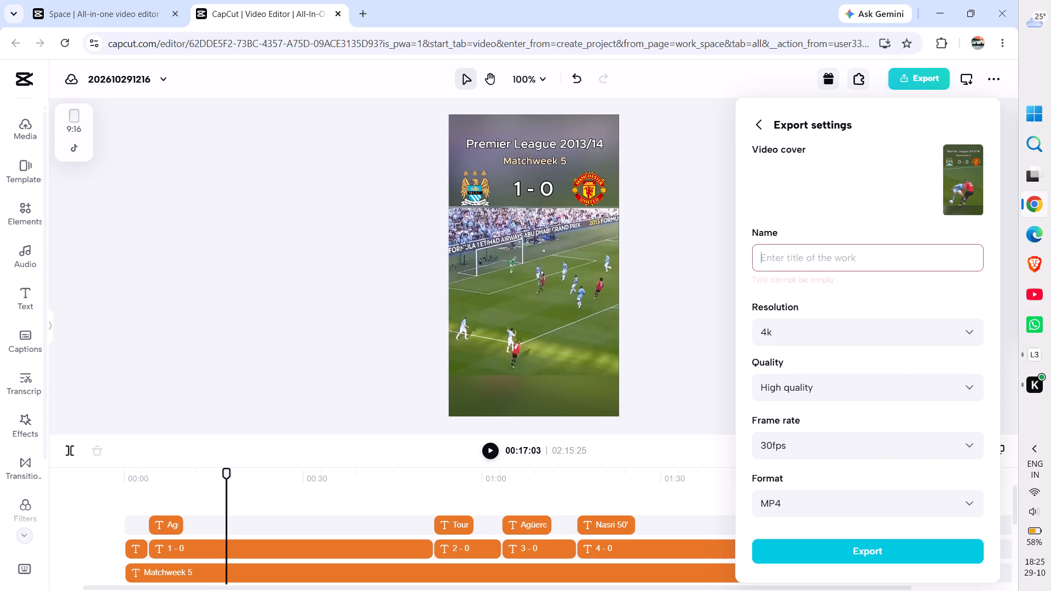
text(man ci)
text(ty vs man)
key(space)
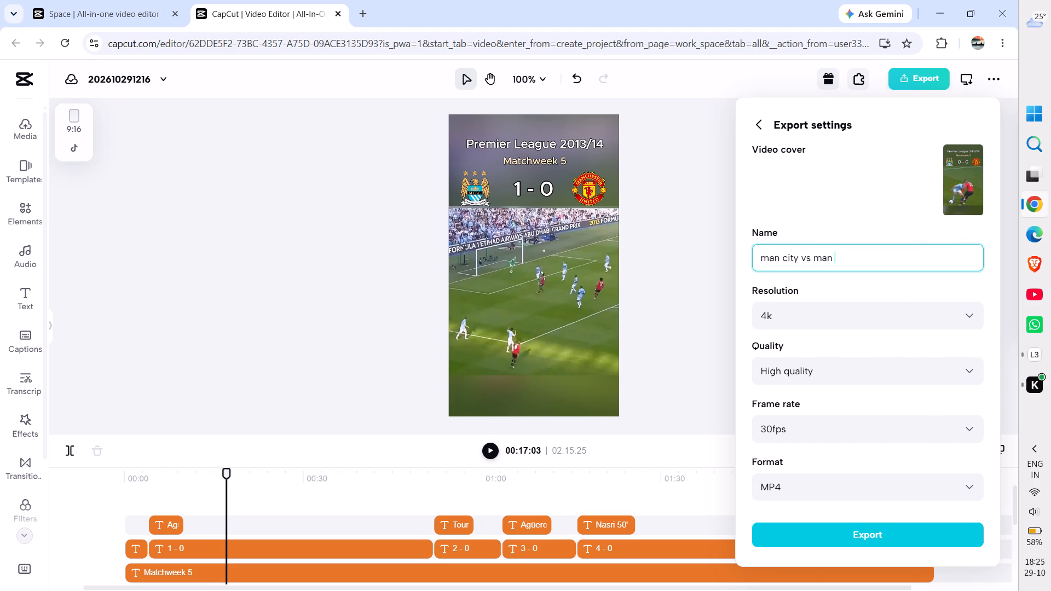
text(u)
key(space)
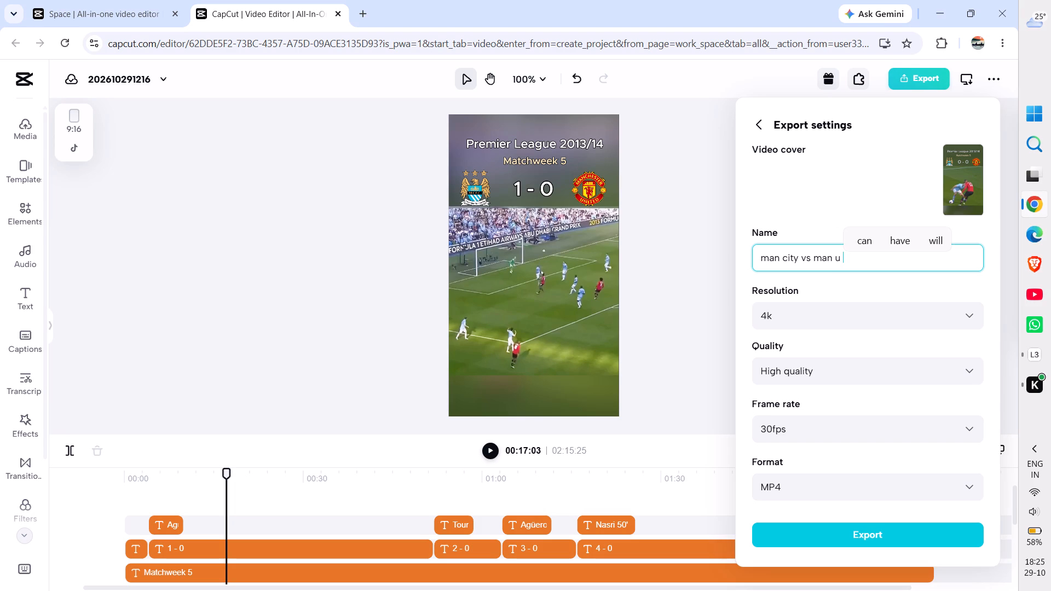
Start exporting the video with the existing 4k, high quality, 30fps MP4 settings.
click(796, 536)
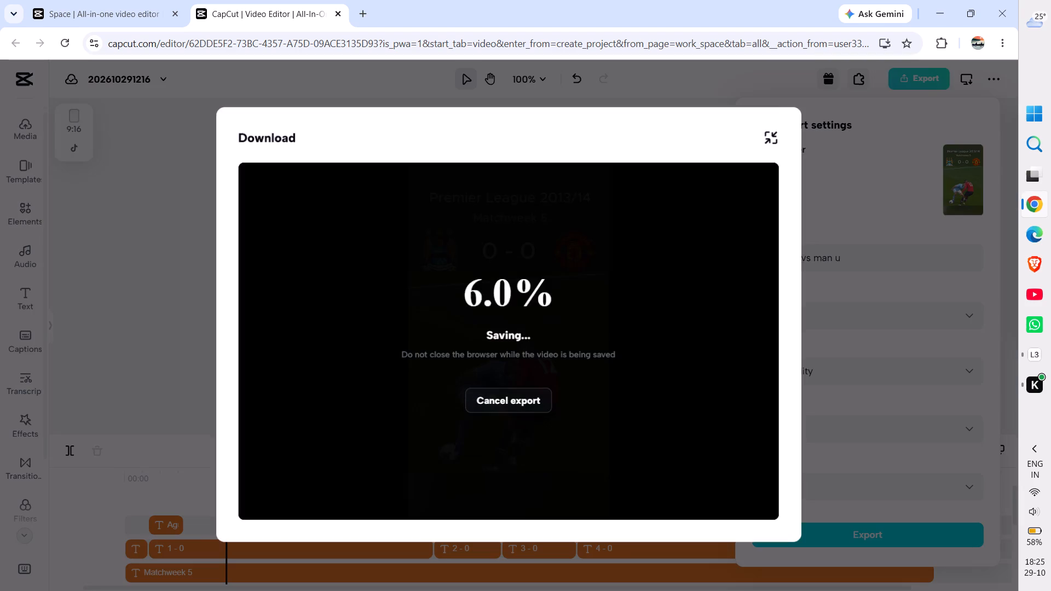
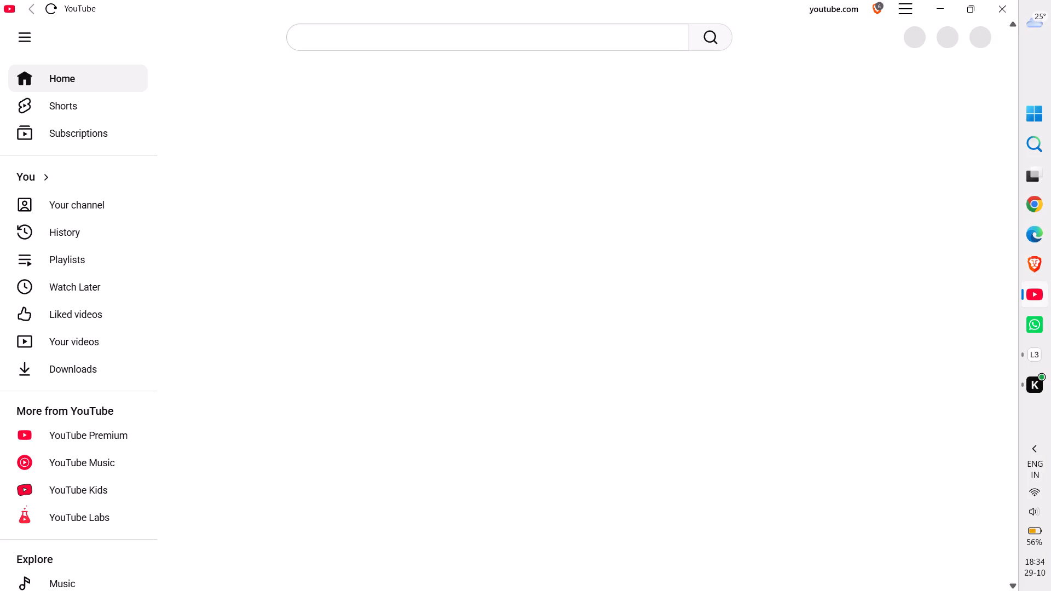
Search YouTube for "best capcut alternative for pc".
click(452, 42)
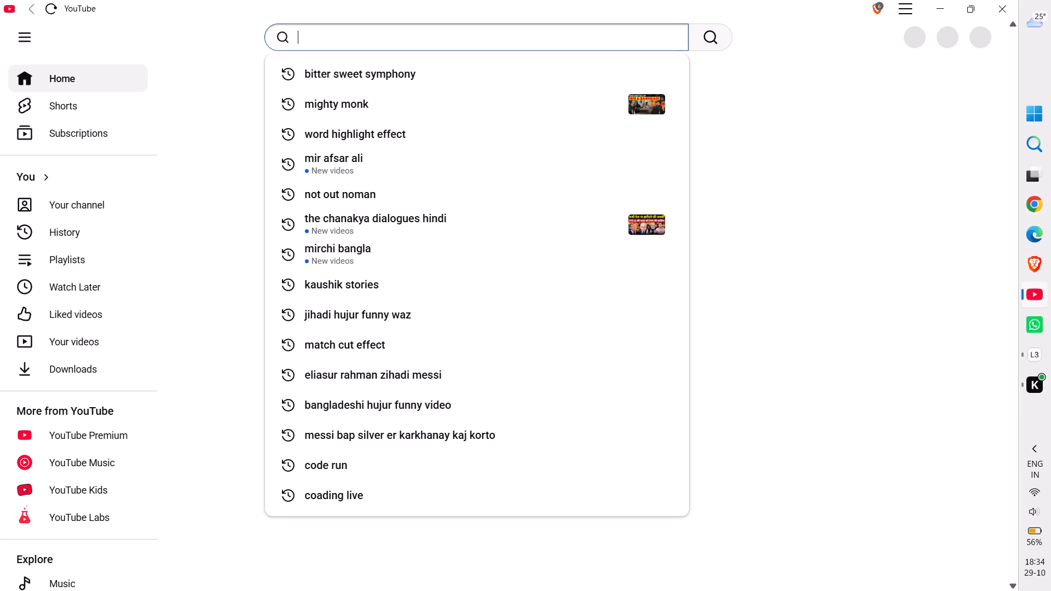
text(best capcut)
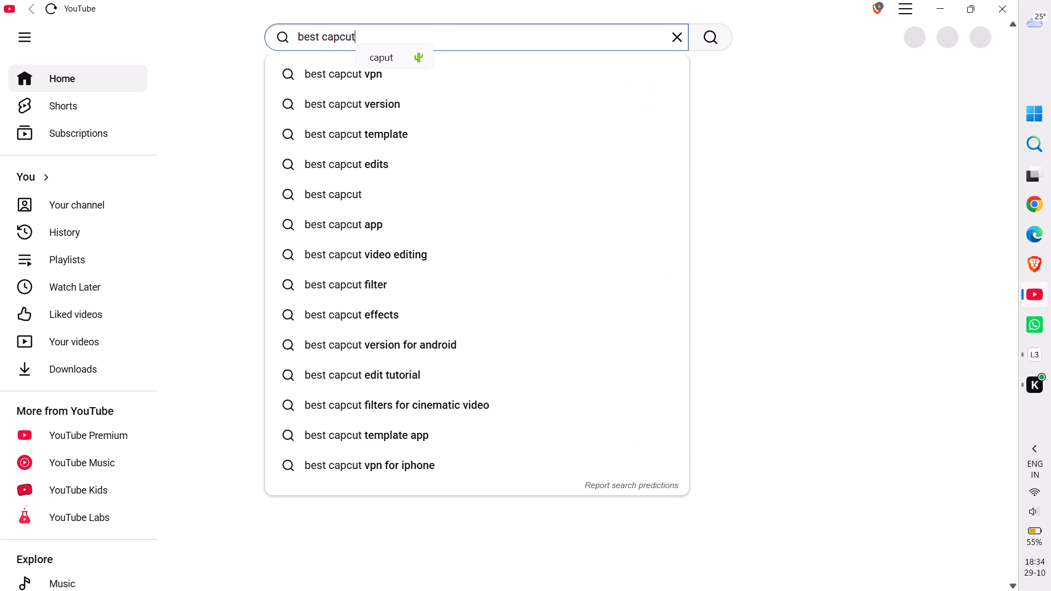
key(space)
text(al)
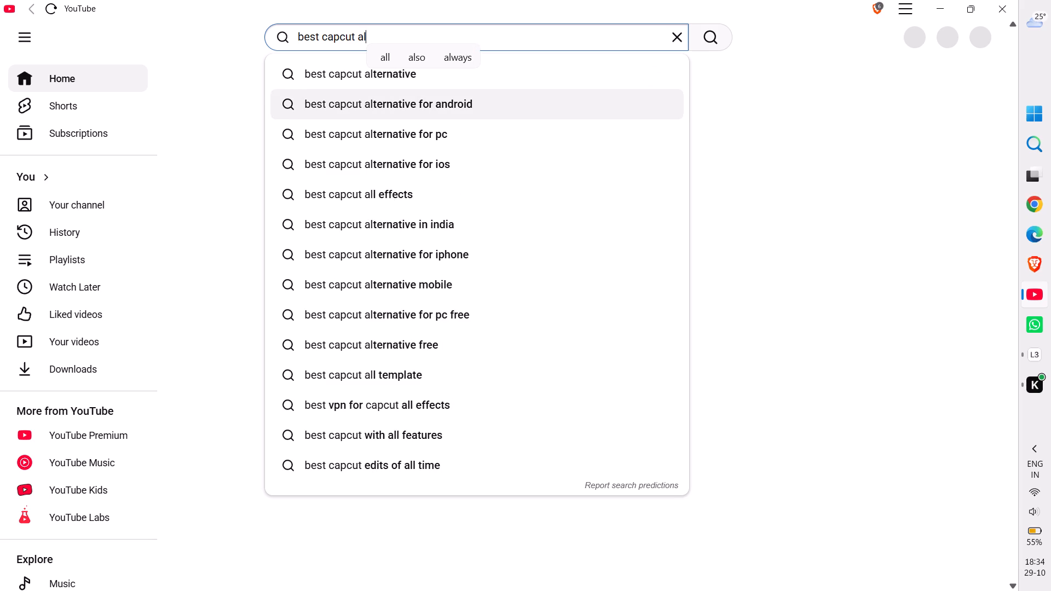
click(368, 129)
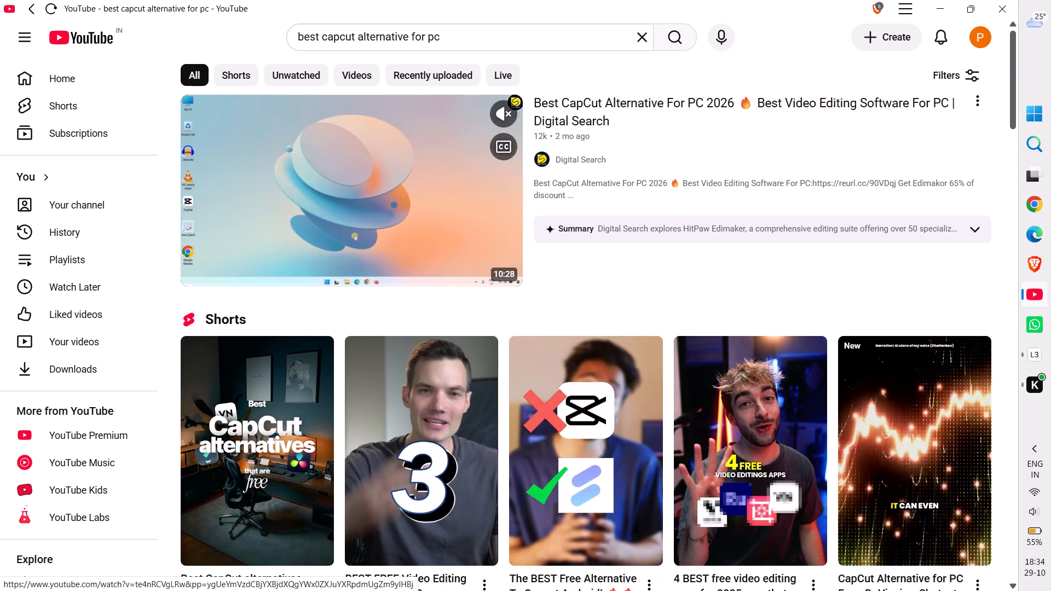
Unmute the preview of Digital Search's "Best CapCut Alternative For PC 2026" video and open the video.
click(498, 111)
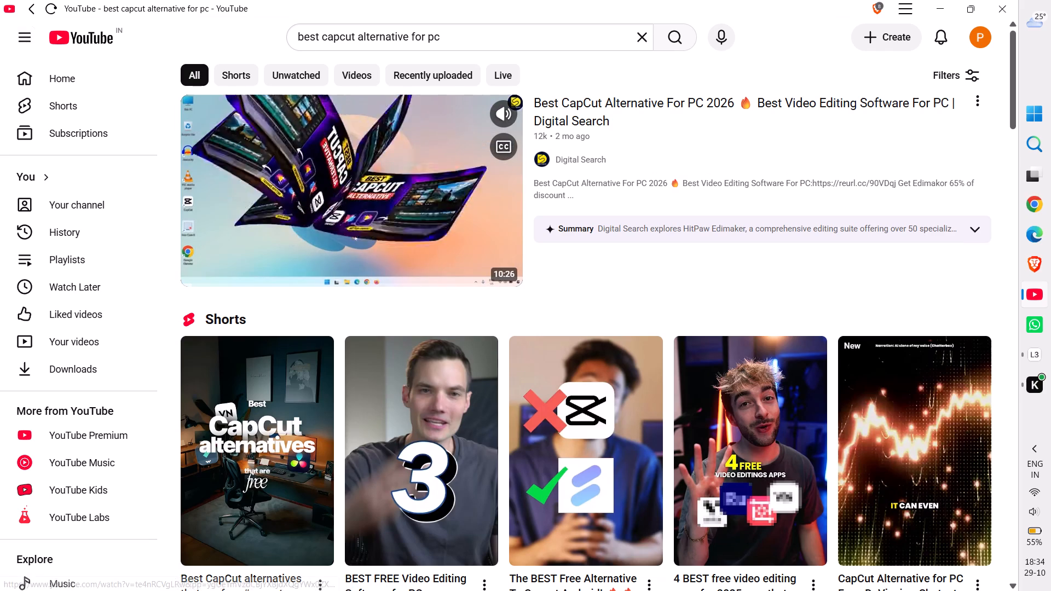
click(366, 181)
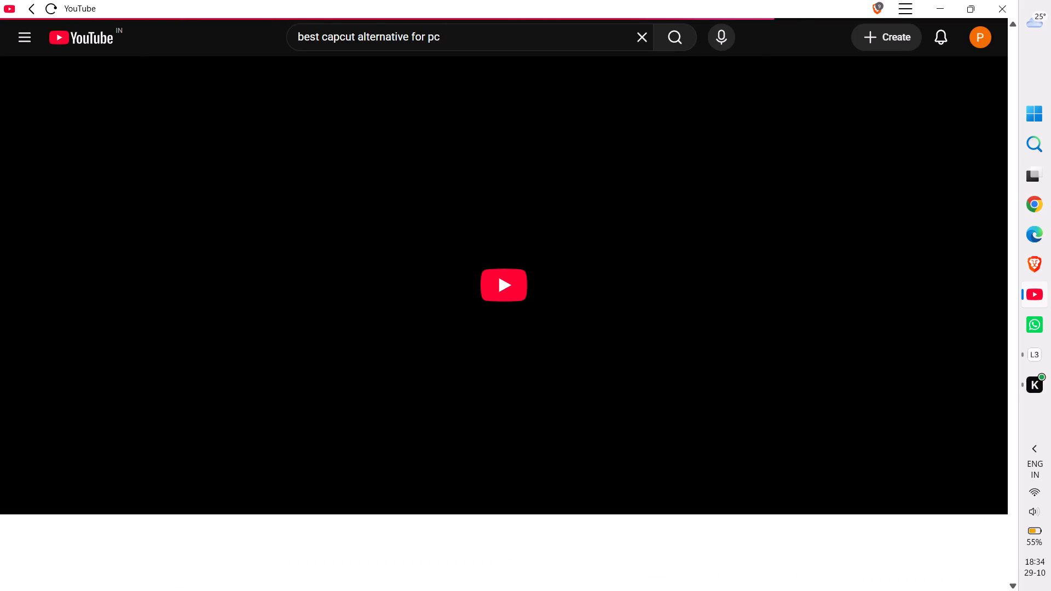
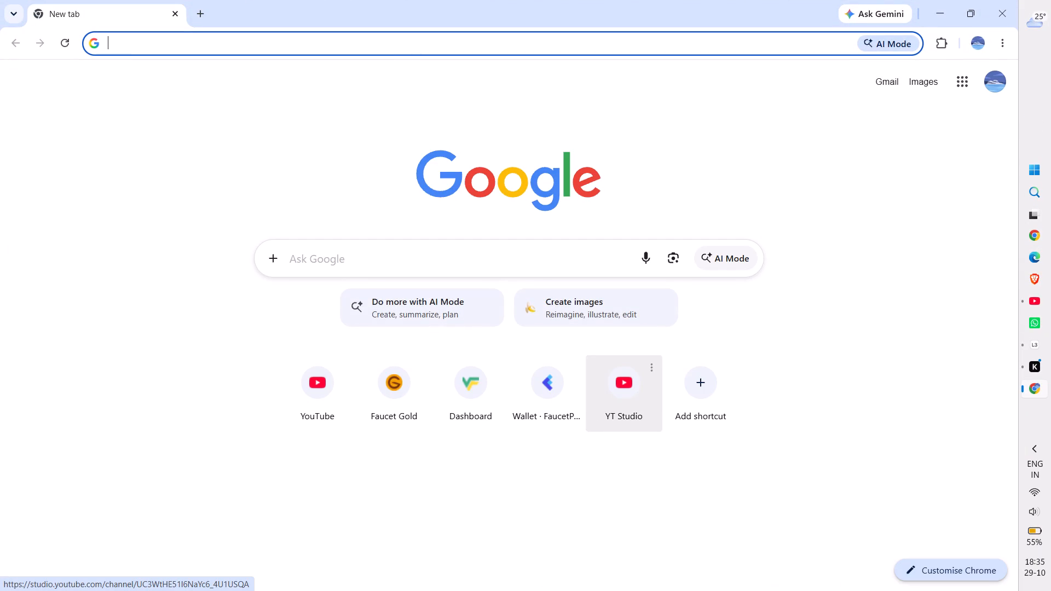
Open the YouTube Studio channel dashboard in Chrome, briefly viewing the CapCut alternative video in Brave while it loads.
click(628, 392)
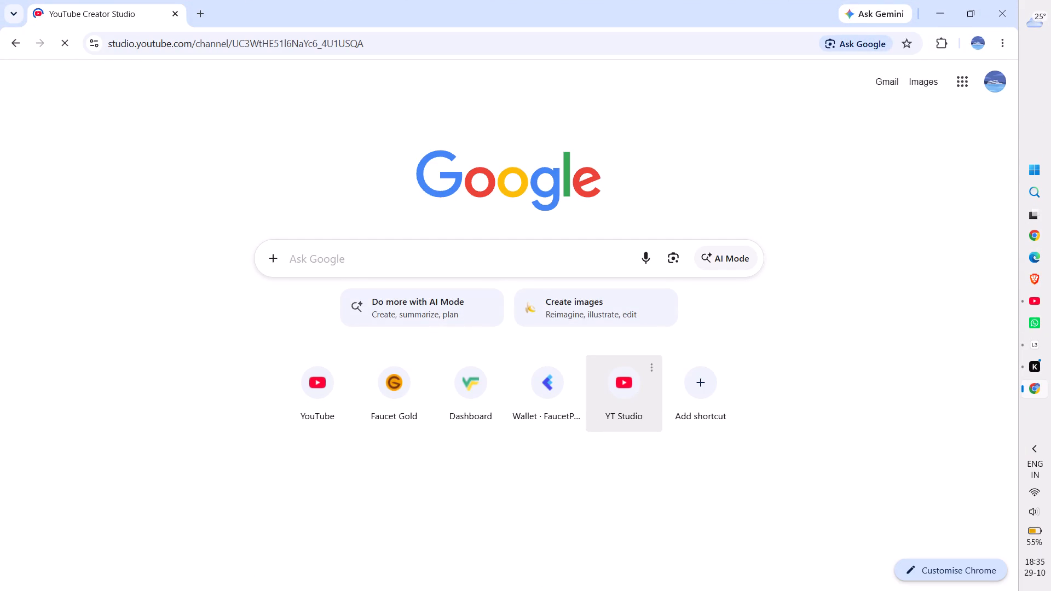
click(1037, 299)
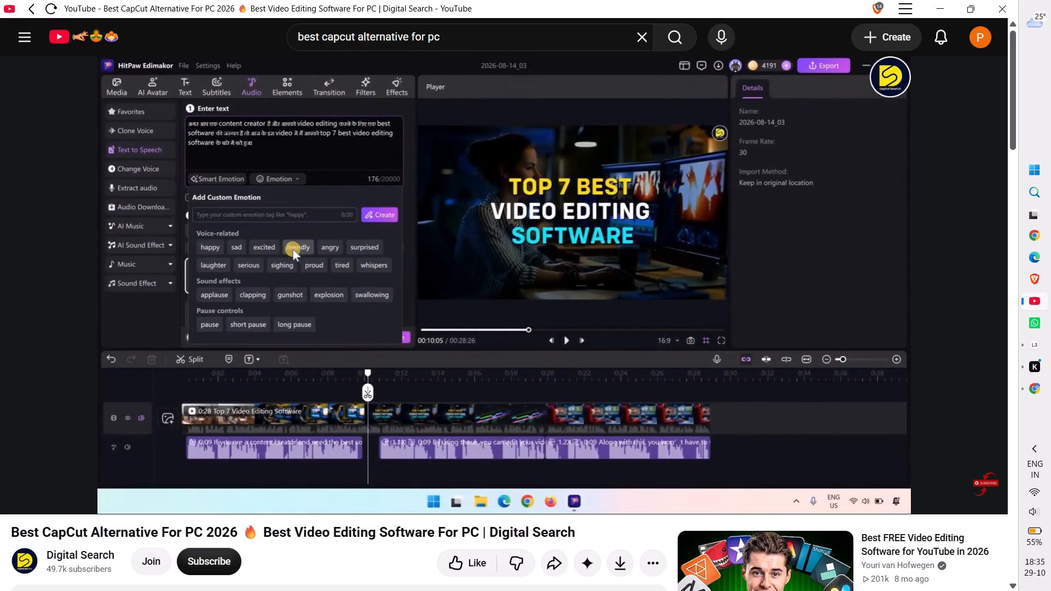
click(1037, 299)
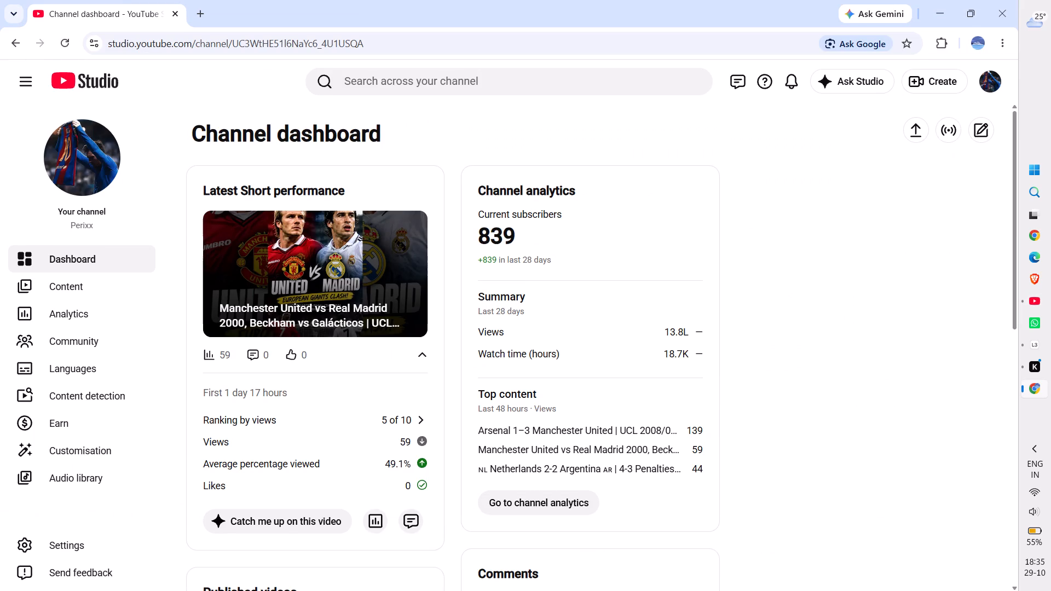
Start a video upload to the channel and choose the file "man city vs man u" from Downloads.
click(920, 132)
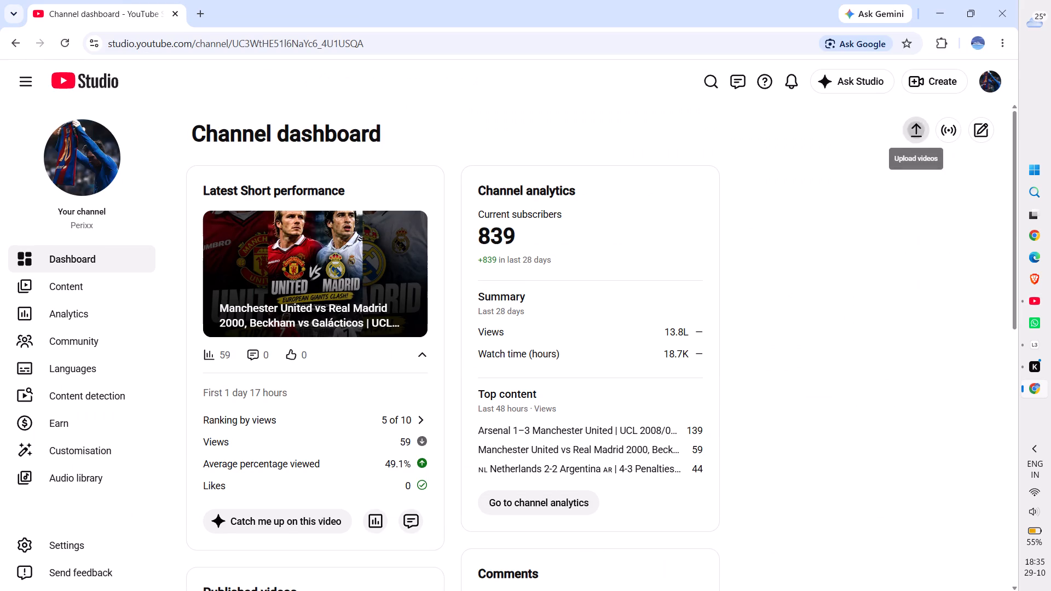
click(506, 402)
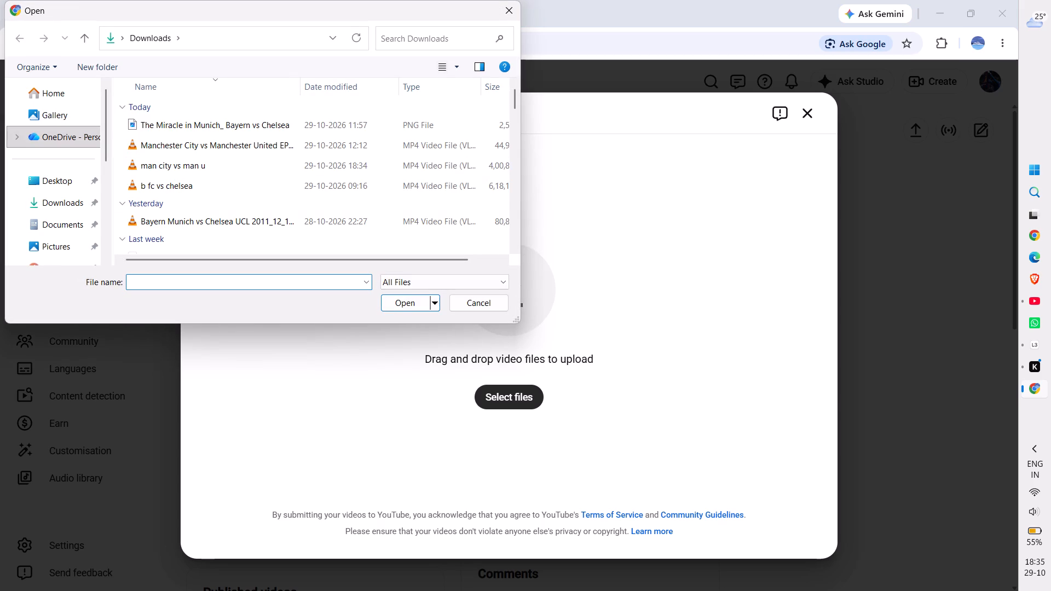
double_click(212, 164)
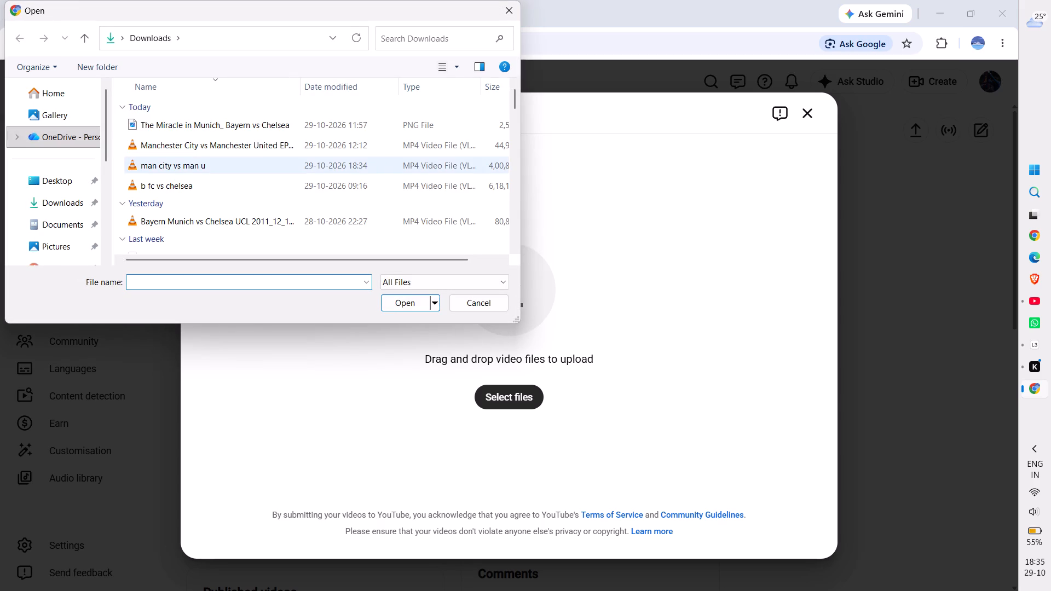
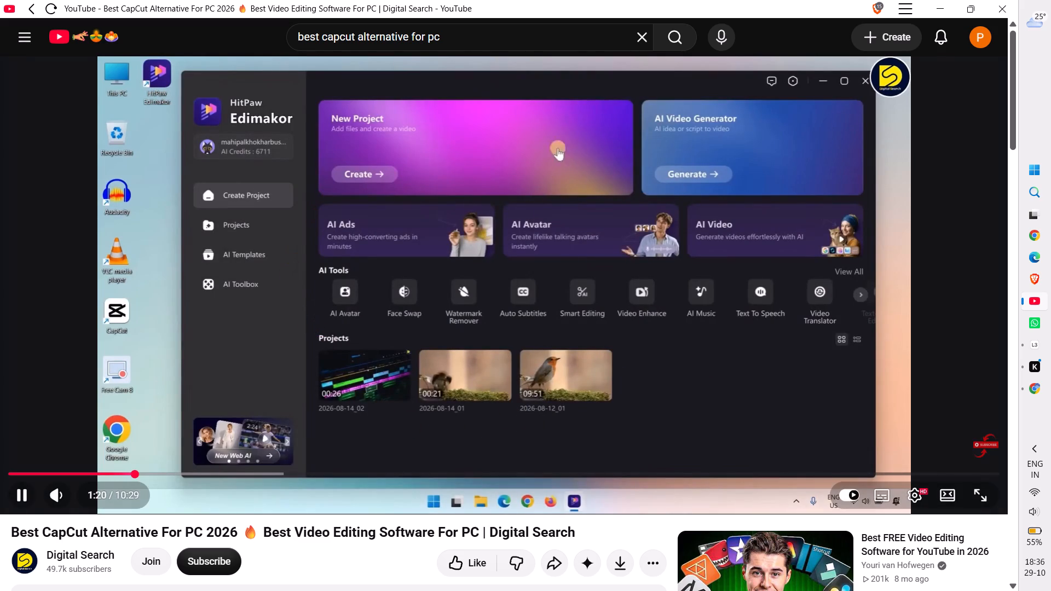
Read the viewer comments under the CapCut alternative video, expanding the reply to the comment about CapCut's network error.
scroll(287, 329, down, 5)
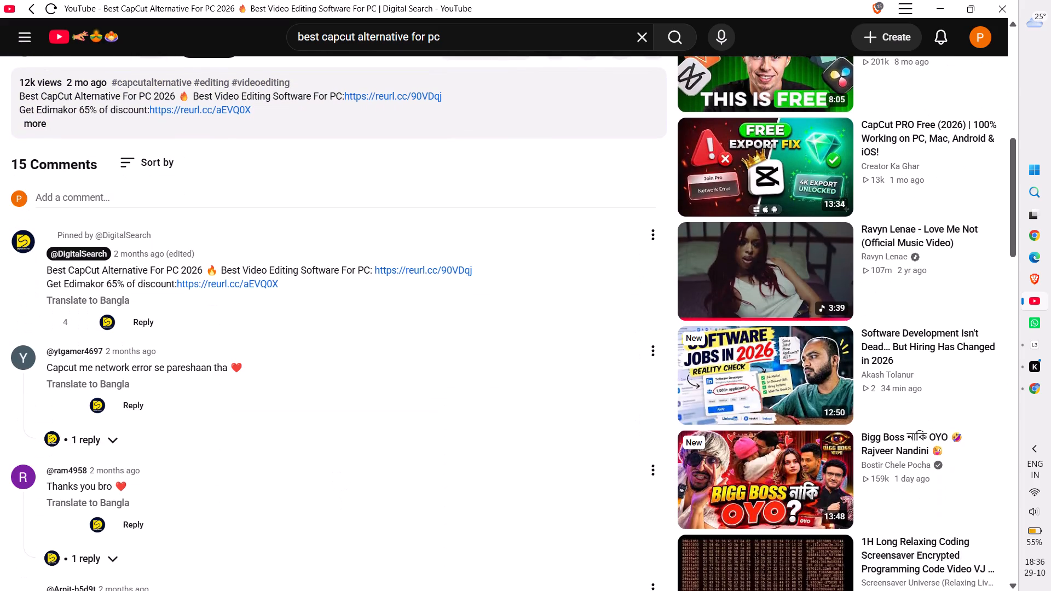
scroll(287, 329, down, 1)
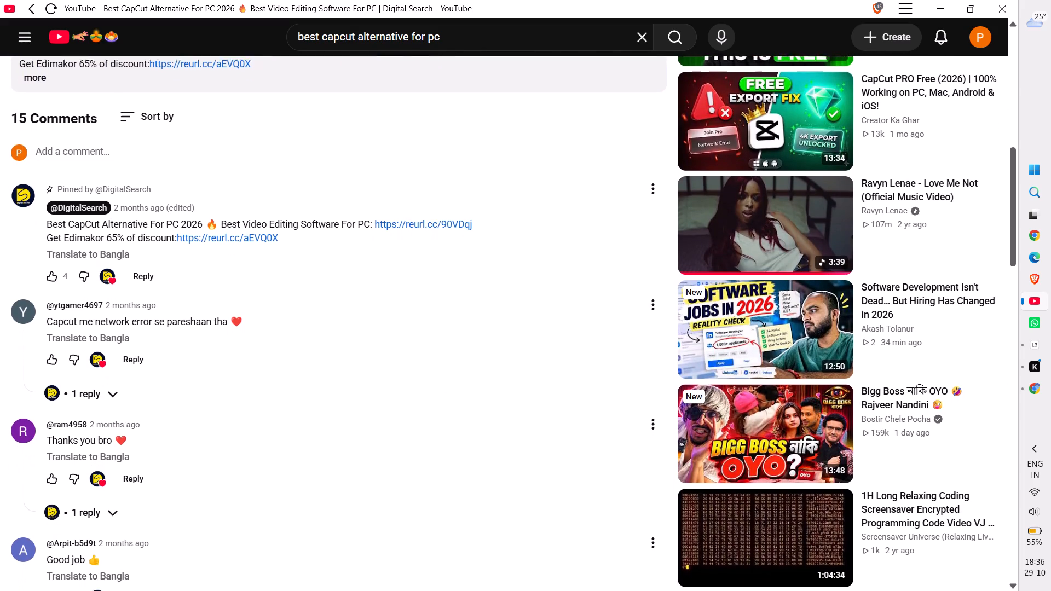
scroll(287, 329, down, 4)
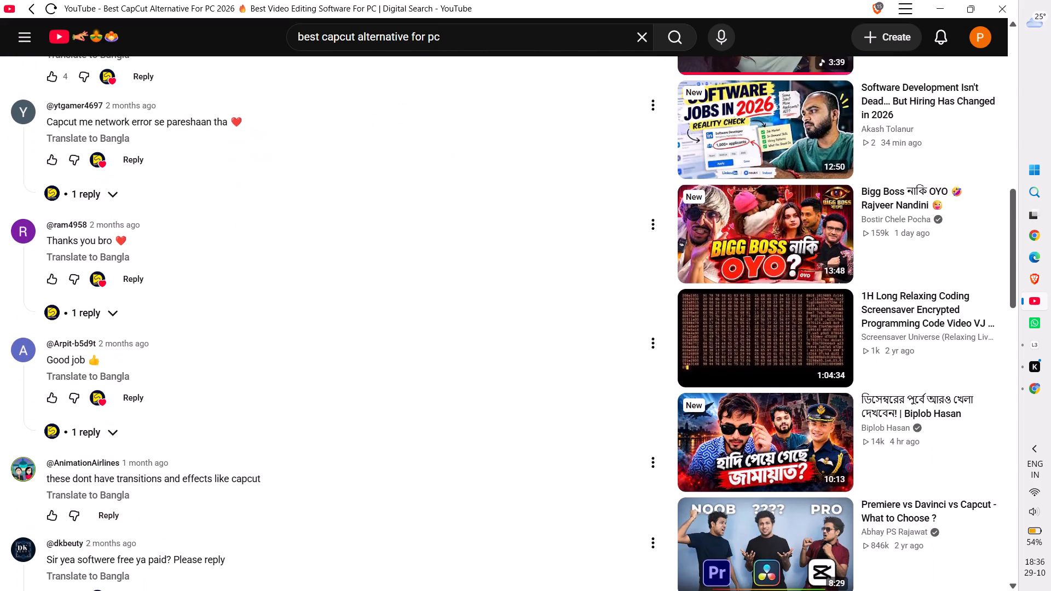
scroll(287, 329, up, 1)
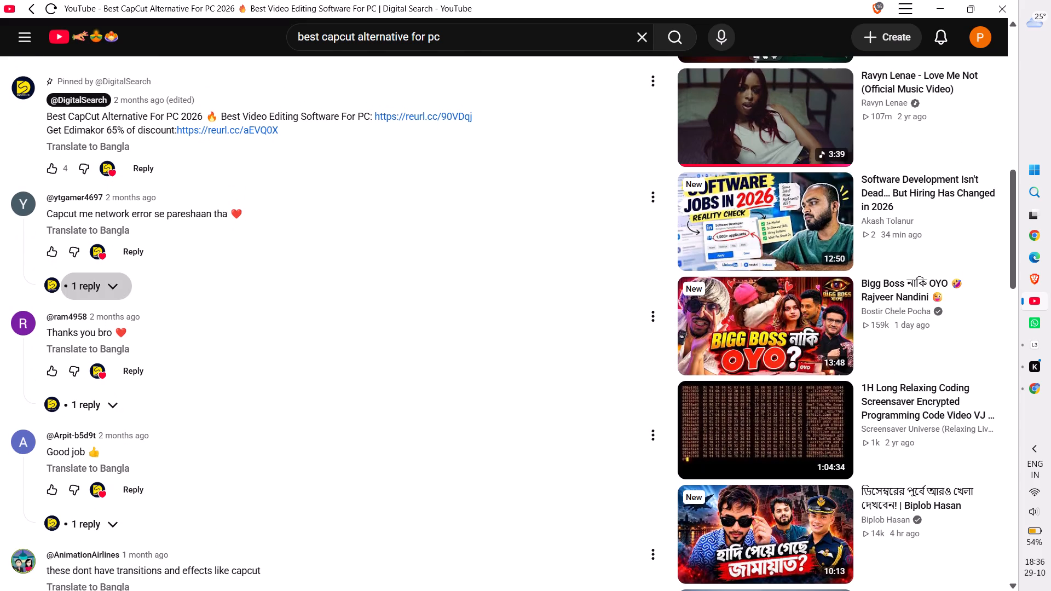
click(108, 294)
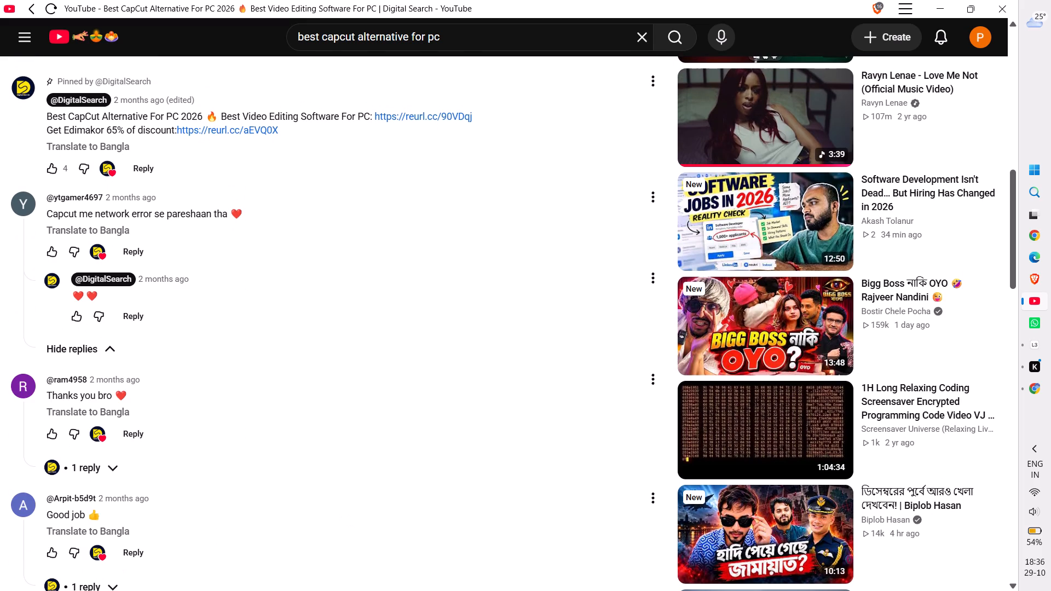
scroll(252, 305, up, 10)
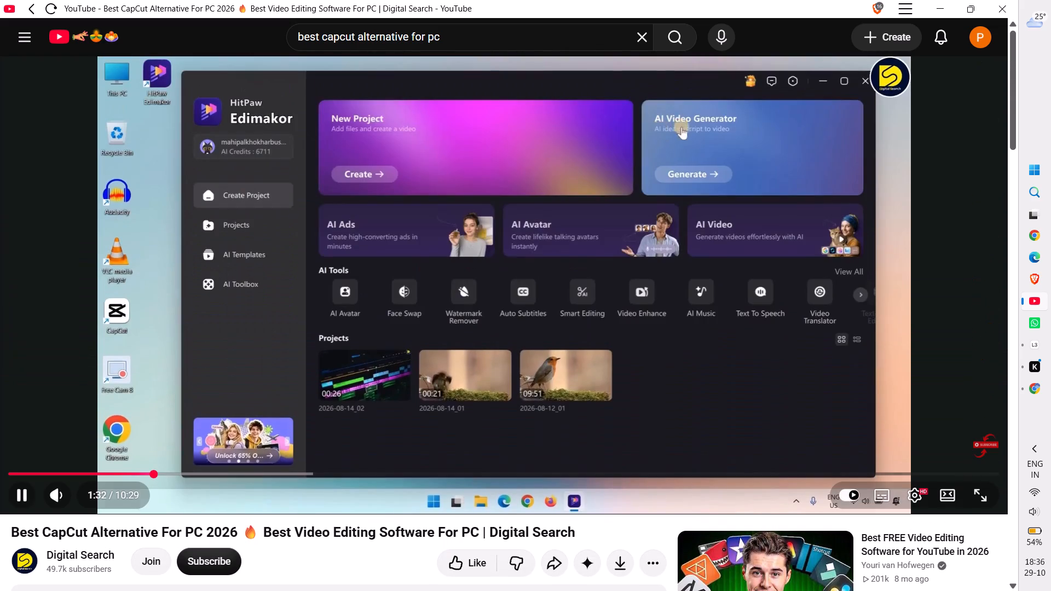
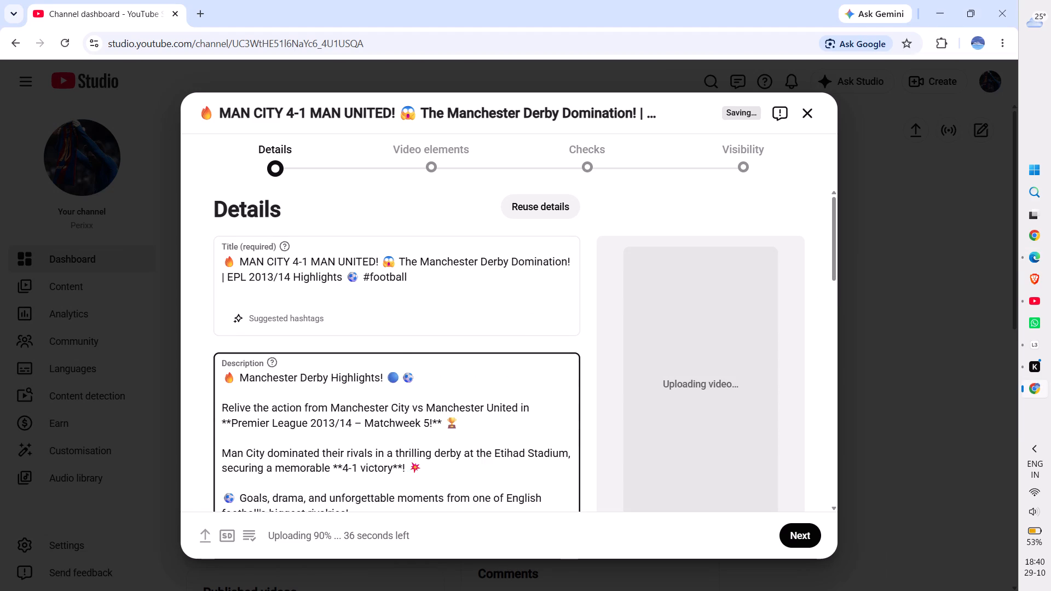
click(420, 340)
Insert a "Venue: Etihad Stadium" line after the pin emoji in the video description, moving "Matchweek: 5" to its own line.
scroll(420, 340, down, 4)
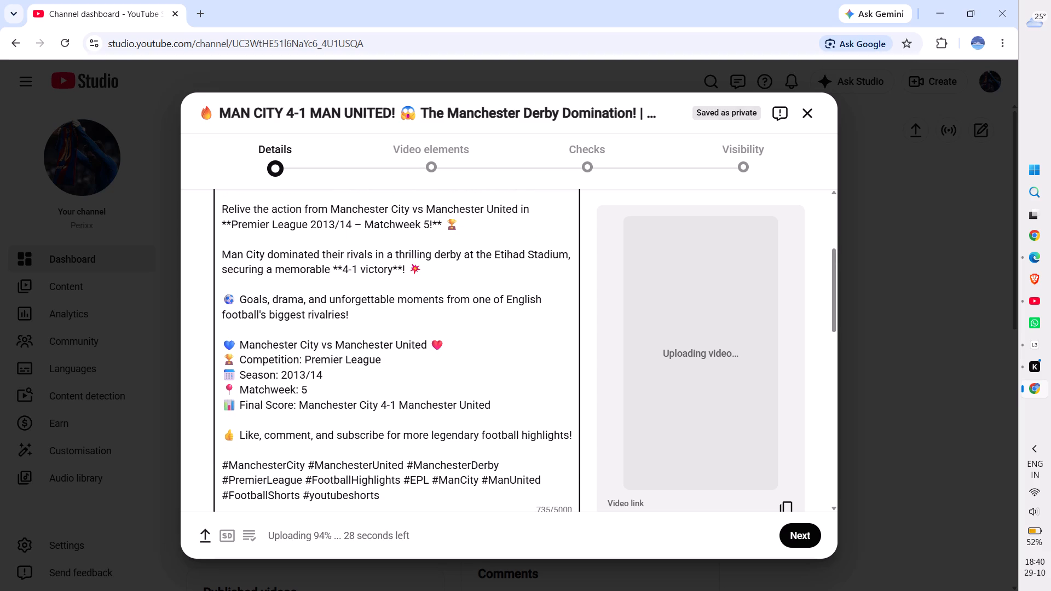
scroll(420, 340, down, 1)
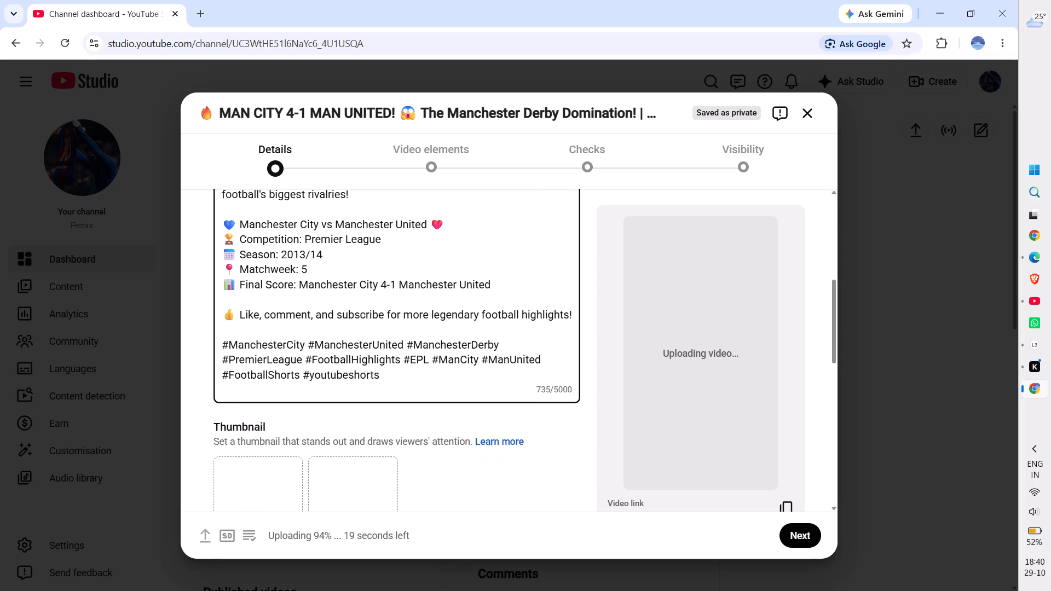
scroll(420, 340, down, 1)
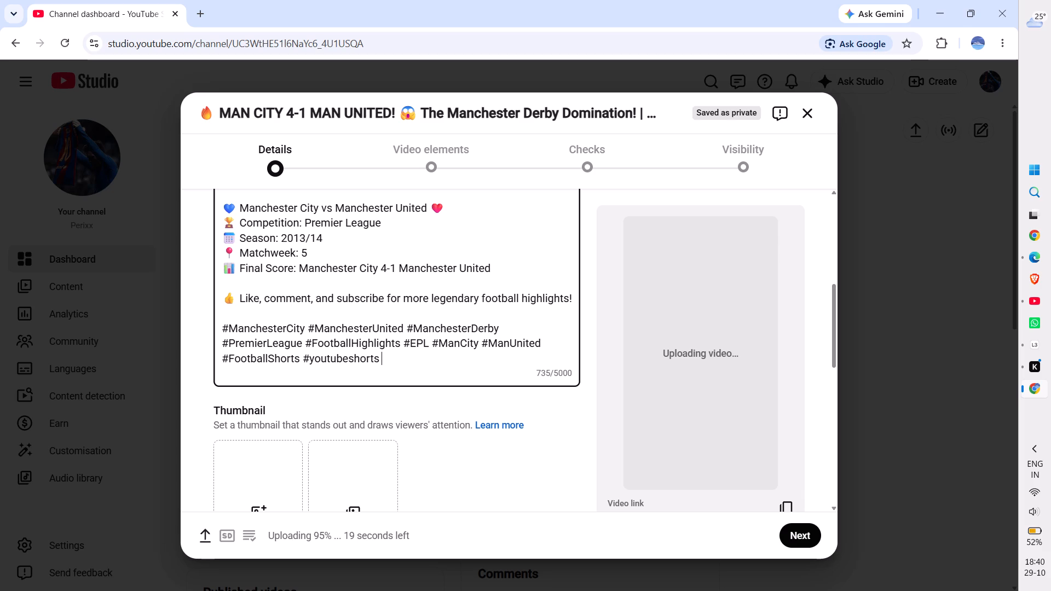
click(236, 256)
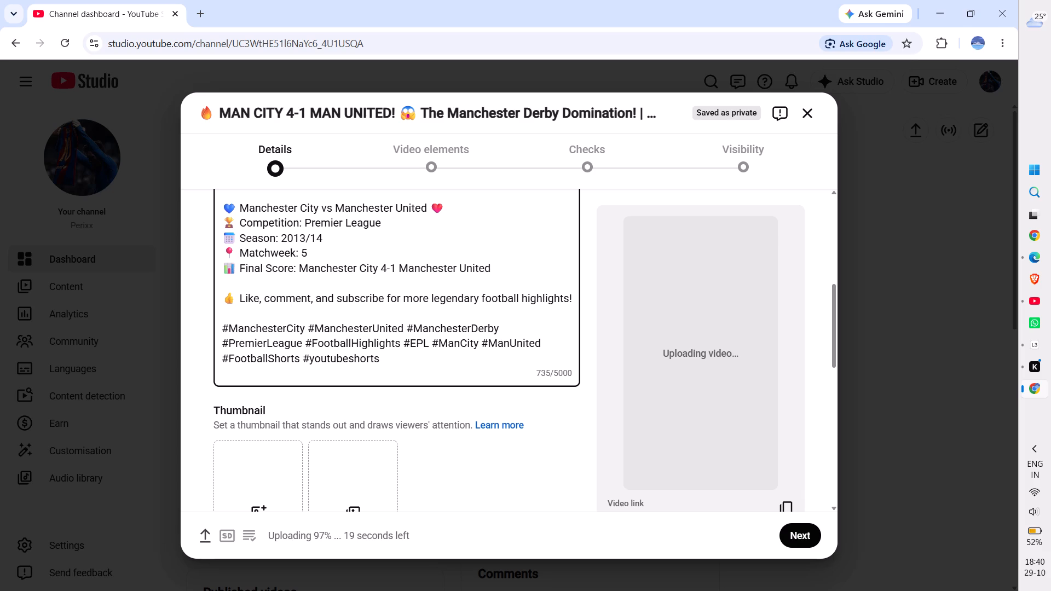
click(240, 256)
key(Return)
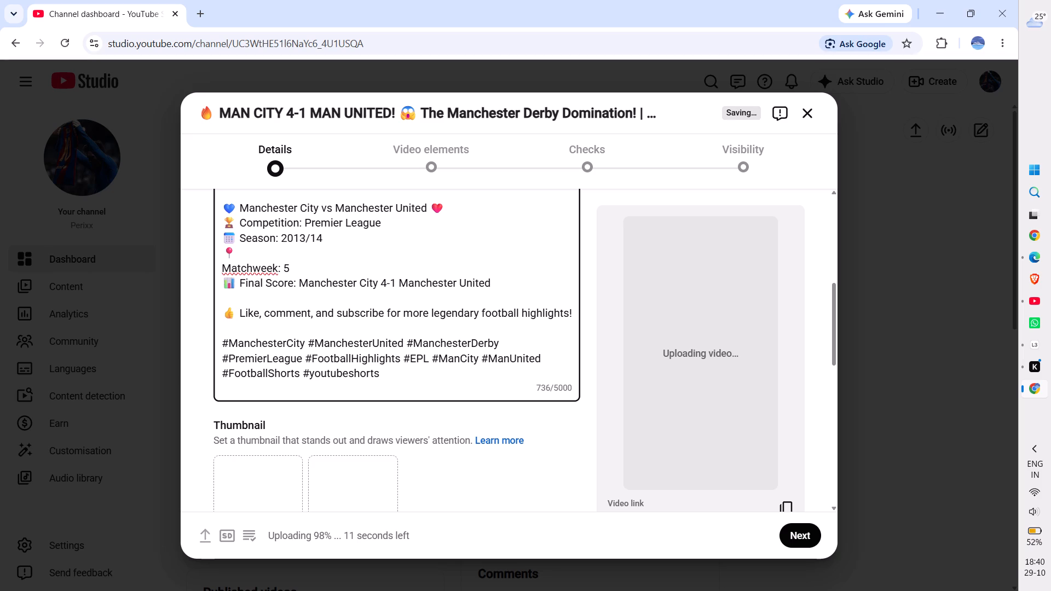
click(238, 253)
text(enue)
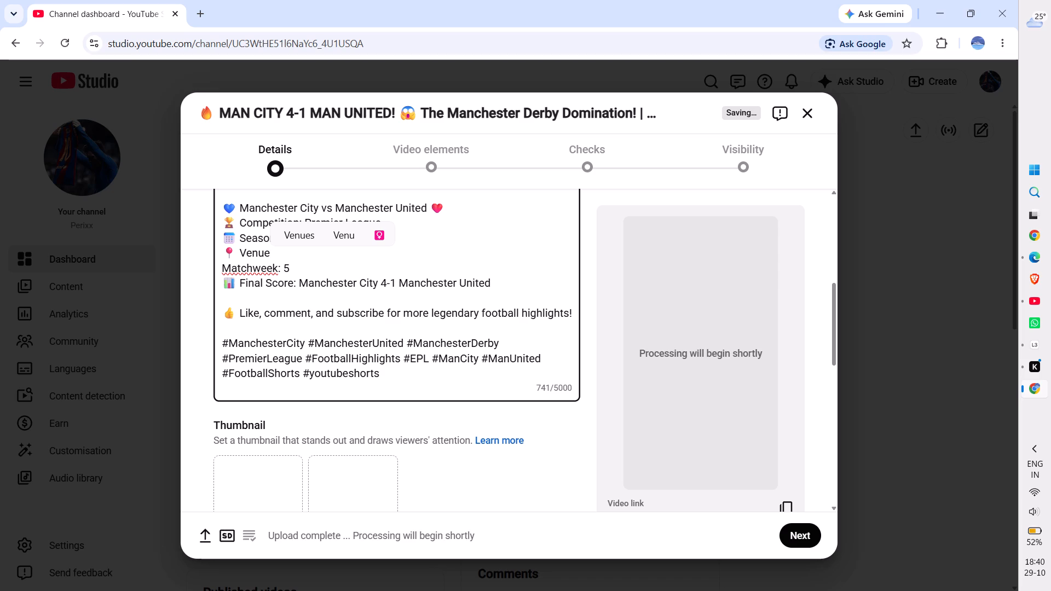
key(shift+colon)
key(space)
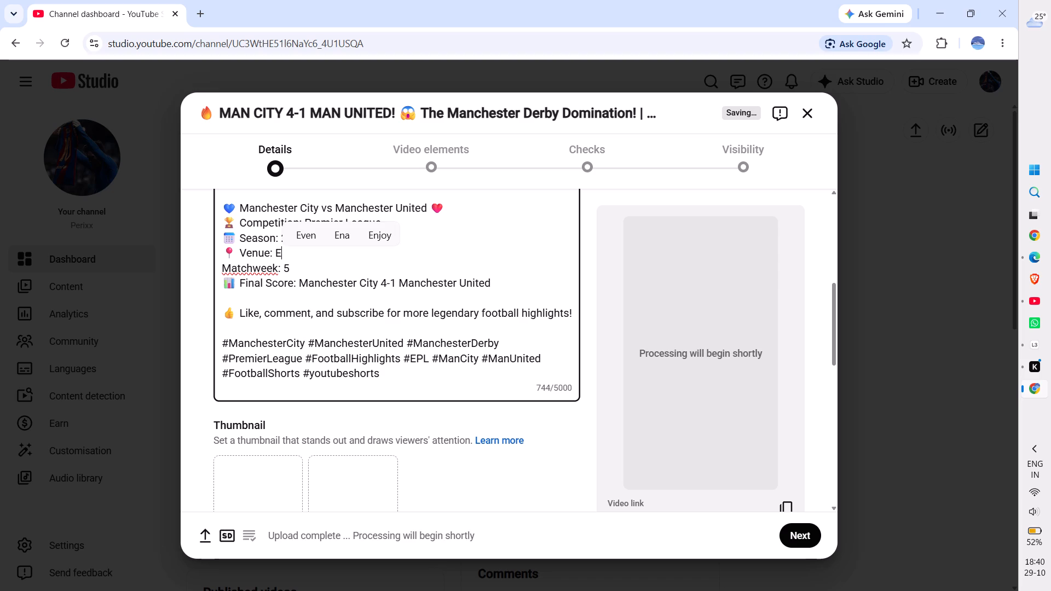
text(tu)
key(BackSpace)
text(ihad)
key(space)
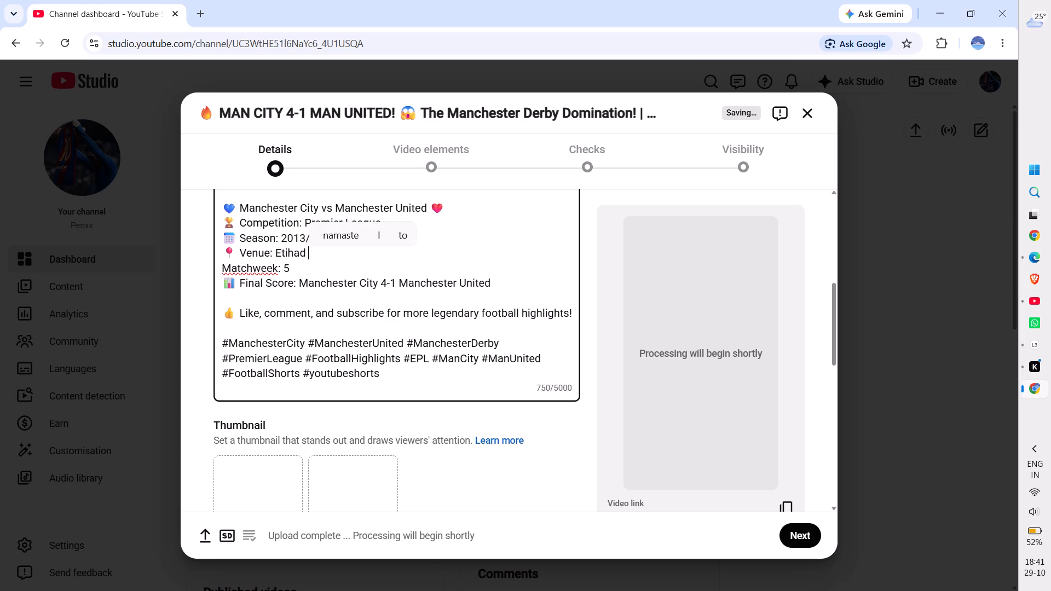
text(tadium)
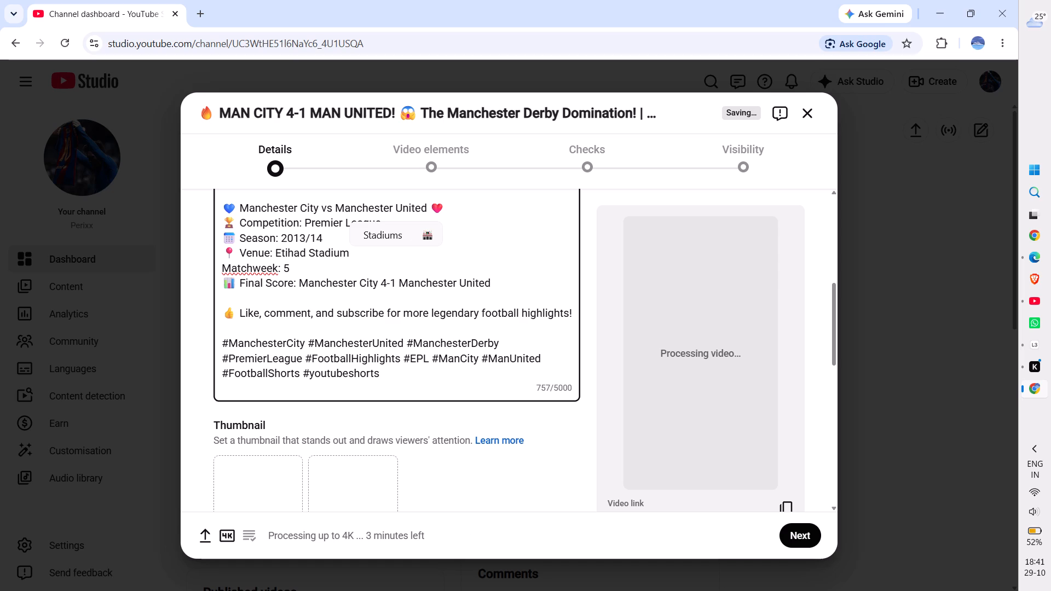
Add a football emoji before "Matchweek: 5" in the description and adjust the leading spaces to line it up with the other entries.
click(221, 269)
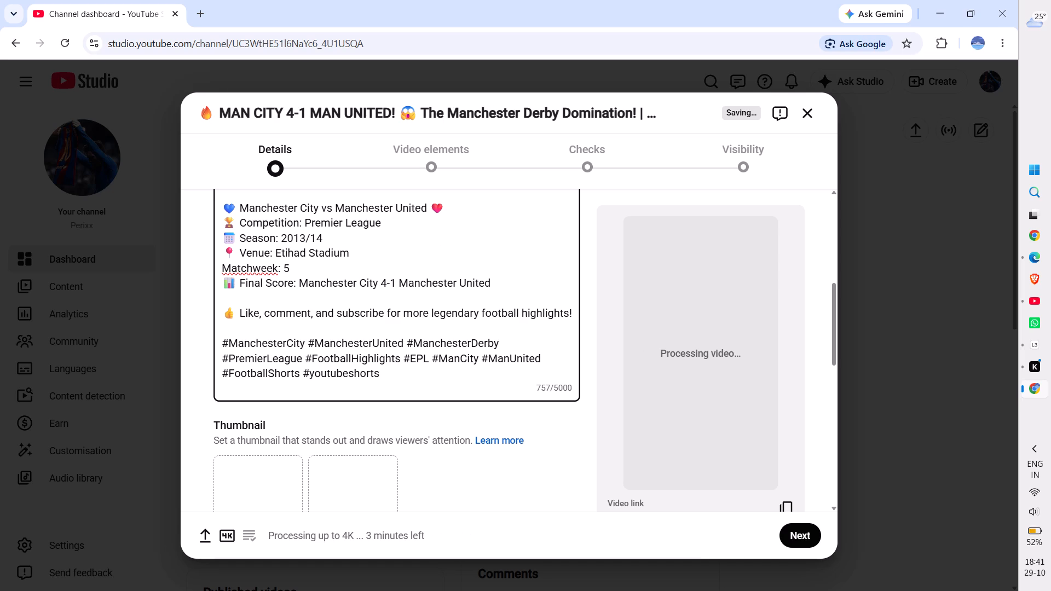
click(223, 270)
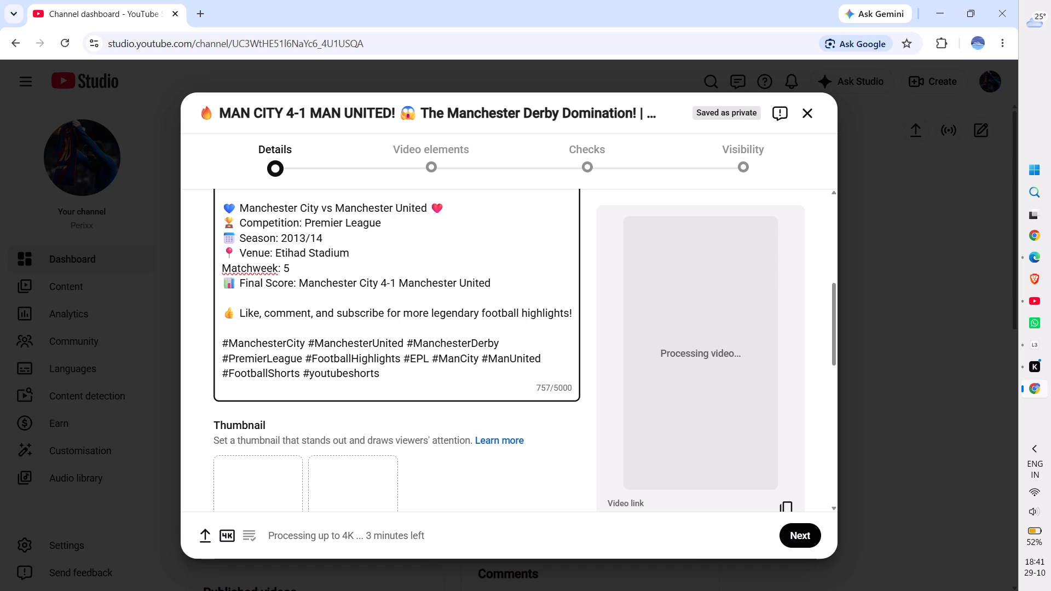
key(space)
key(space)
key(space)
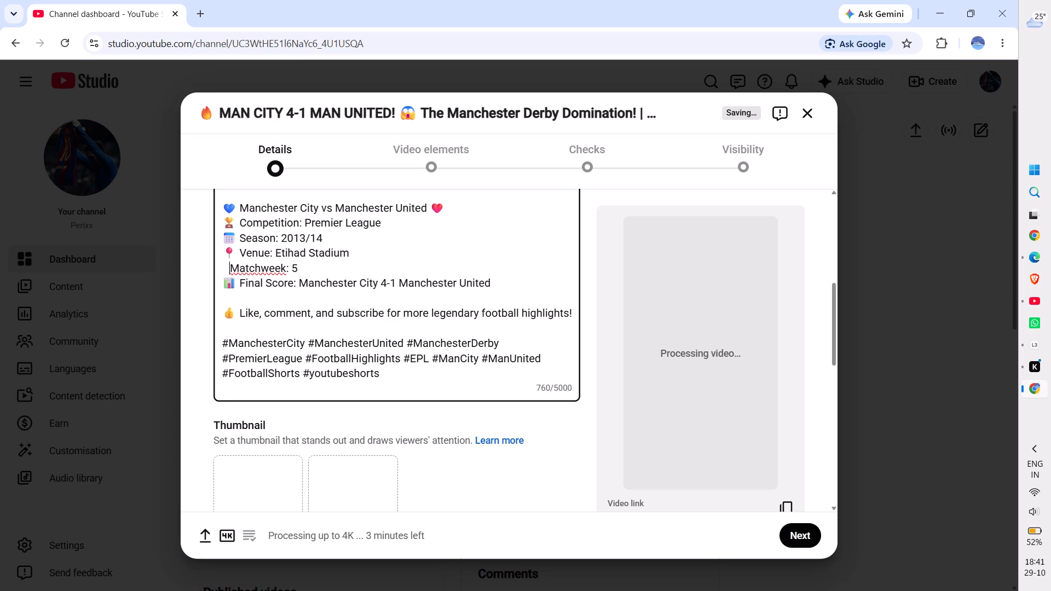
key(super+semicolon)
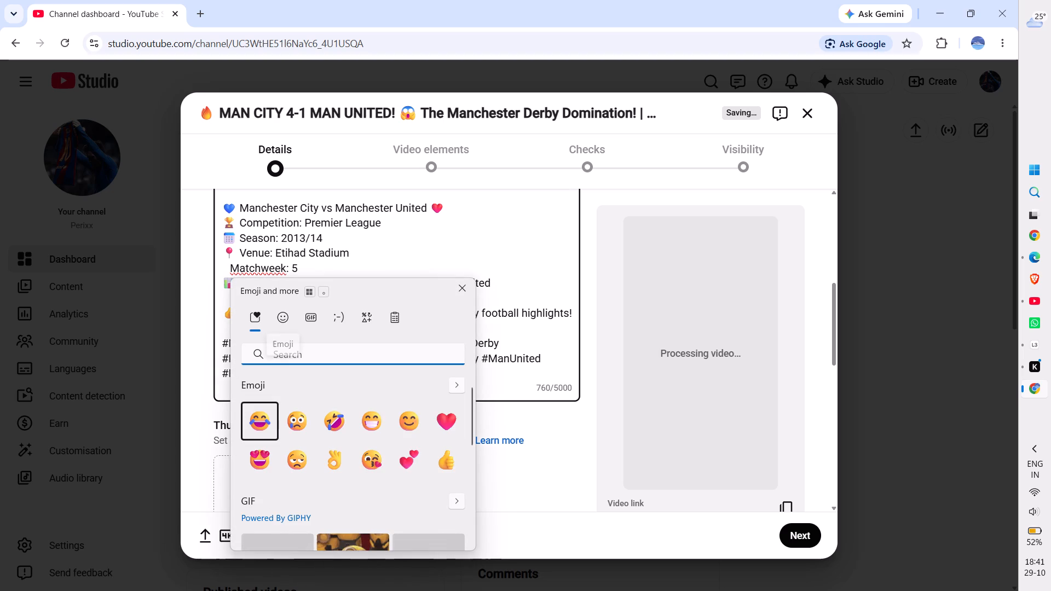
click(285, 314)
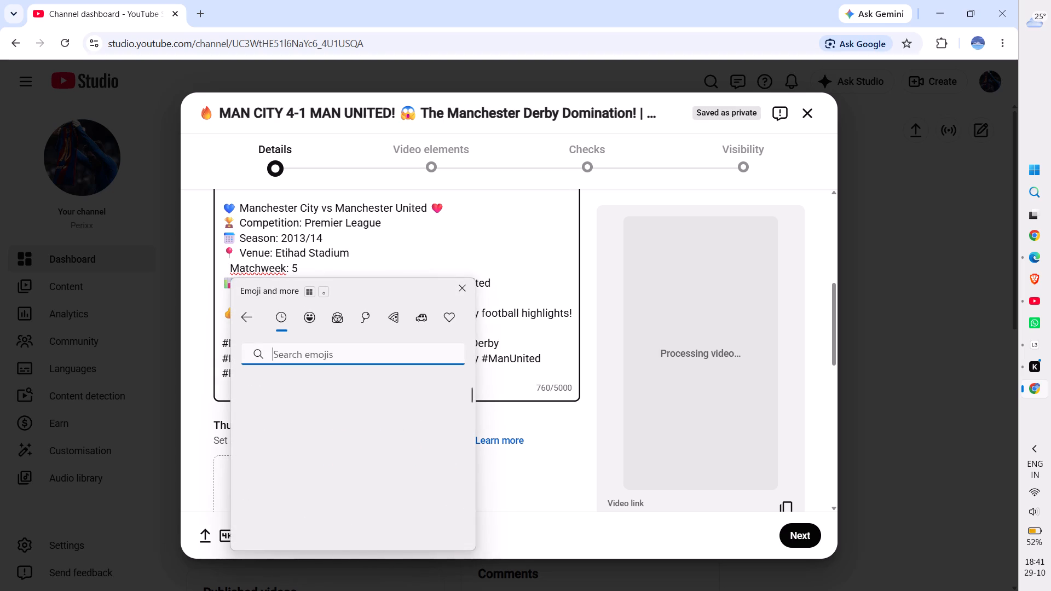
text(football)
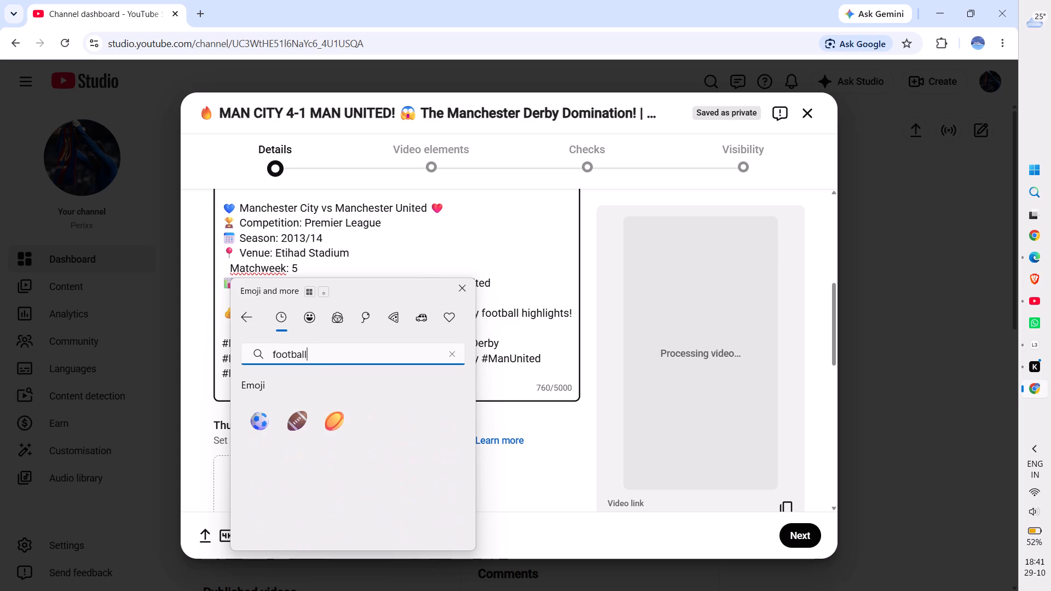
click(259, 422)
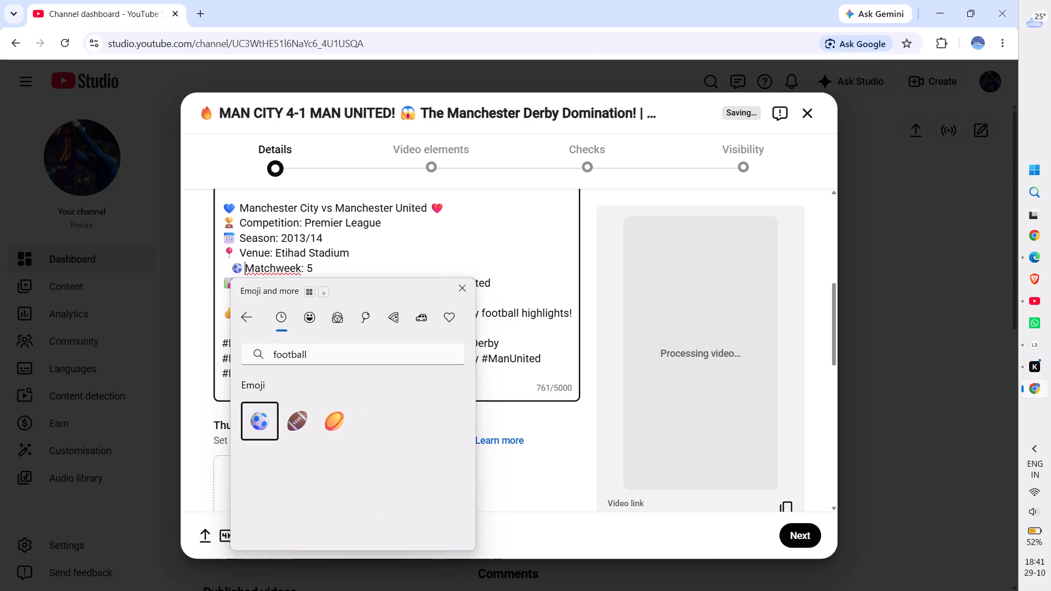
click(555, 205)
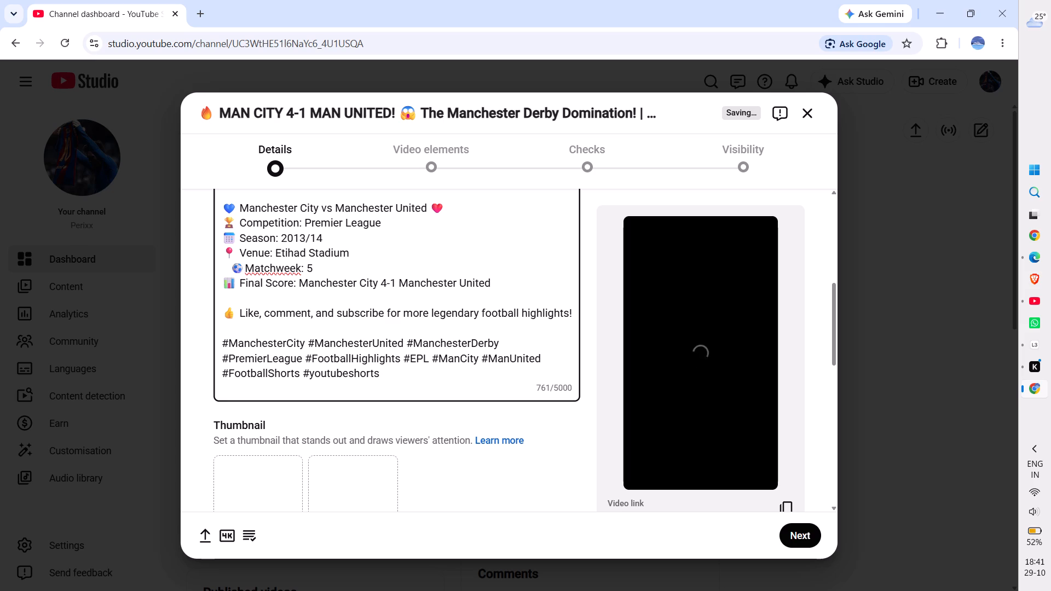
click(233, 273)
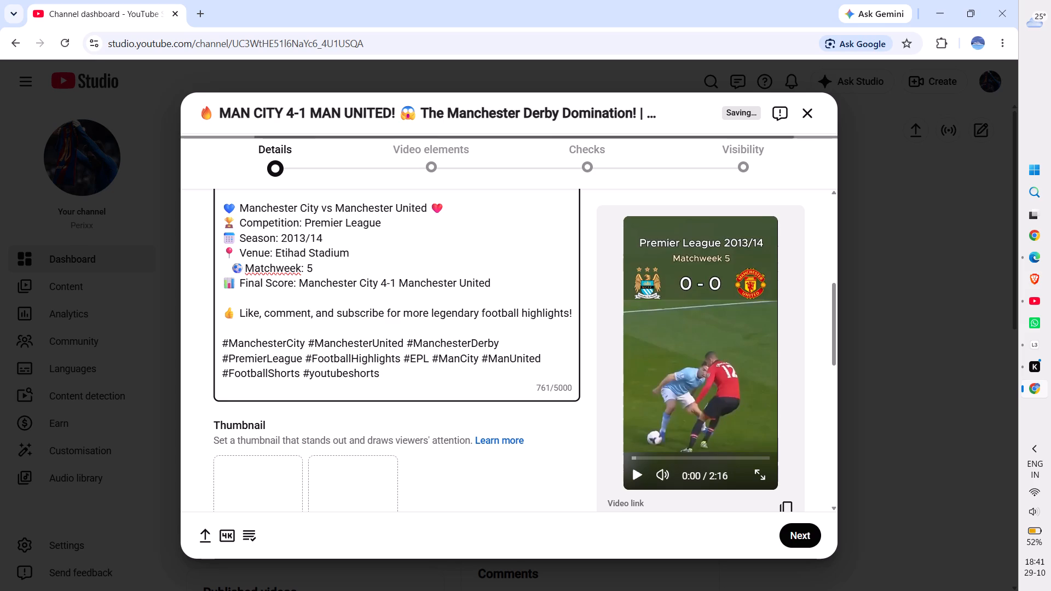
key(BackSpace)
key(BackSpace)
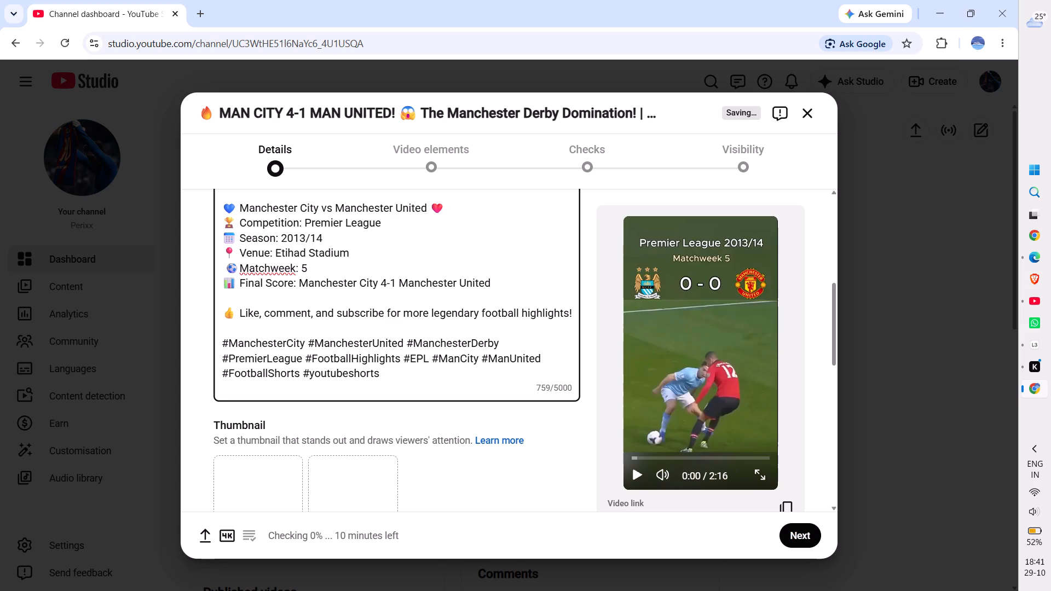
key(BackSpace)
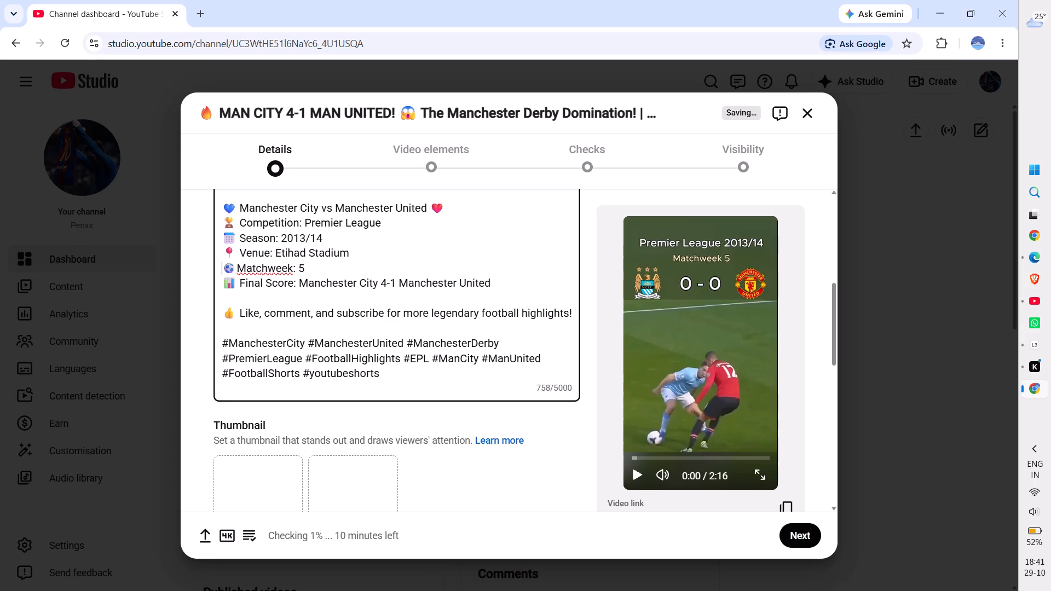
key(space)
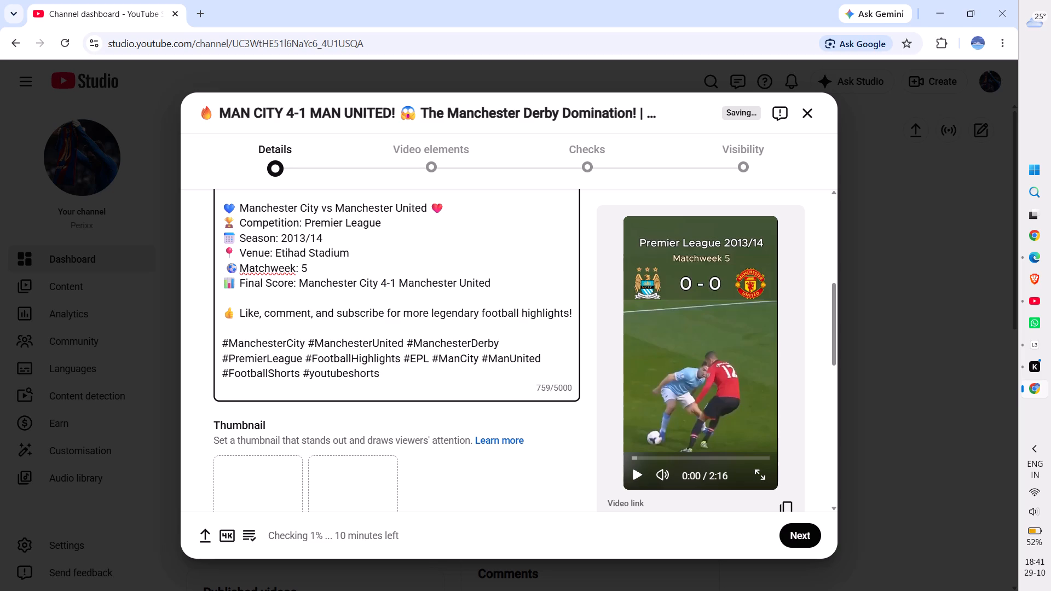
scroll(525, 461, down, 3)
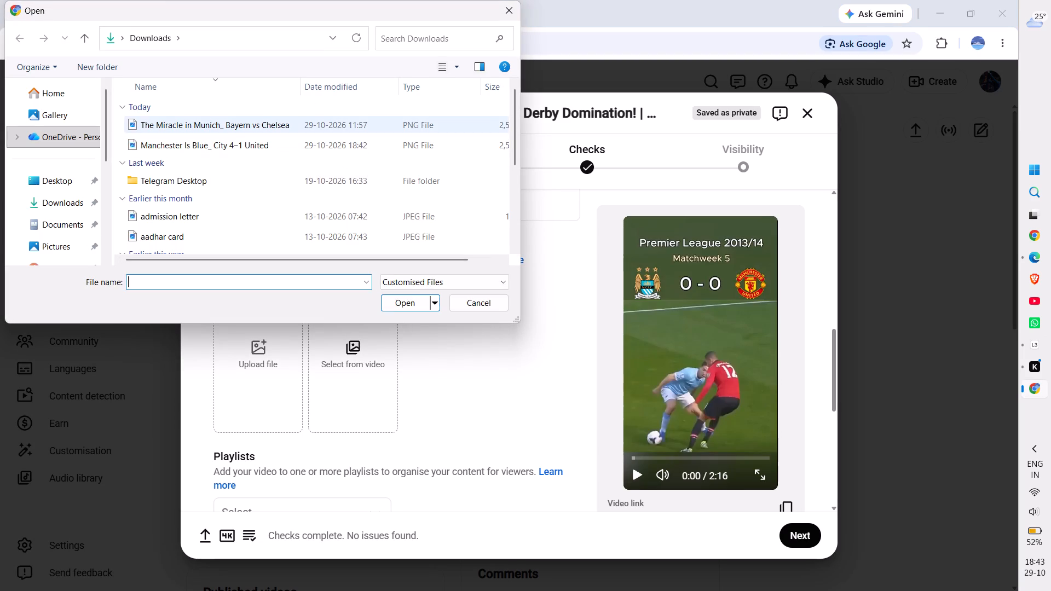
double_click(268, 144)
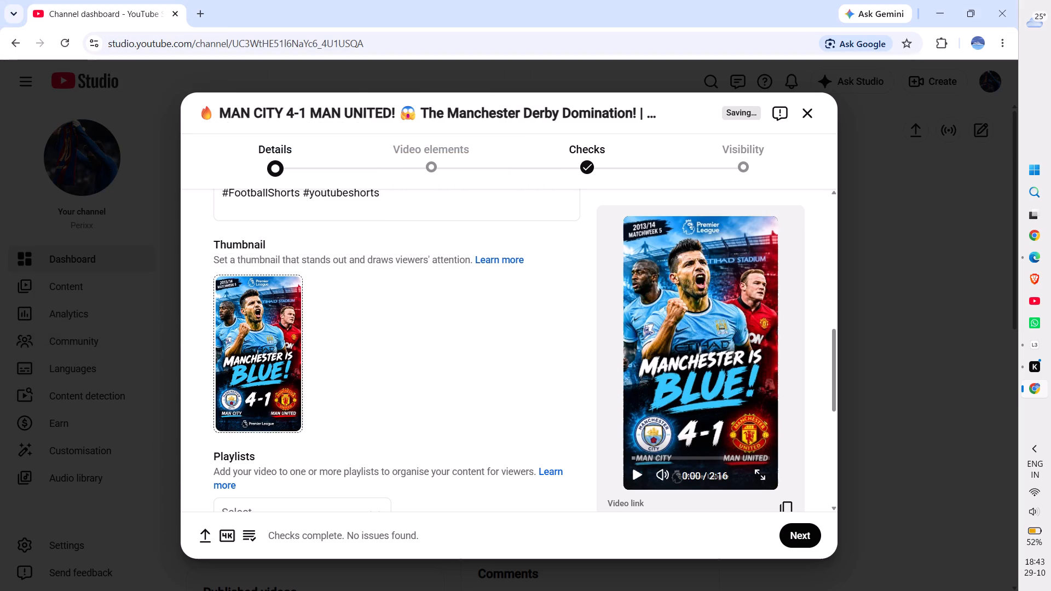
Expand the Short's additional details and turn off "Publish to subscriptions feed and notify subscribers".
scroll(456, 370, down, 4)
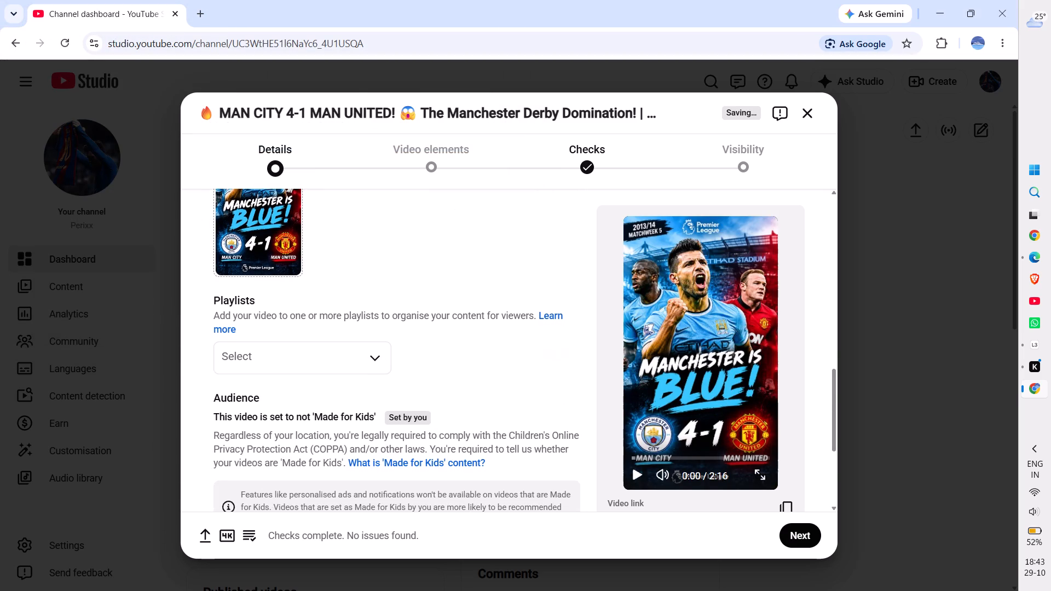
scroll(456, 370, down, 4)
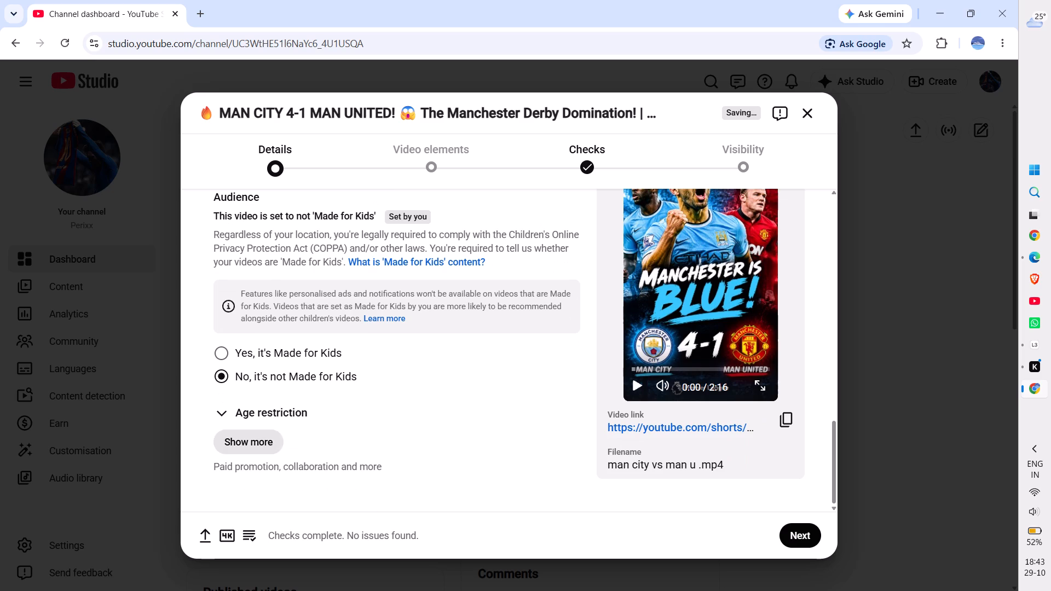
click(257, 447)
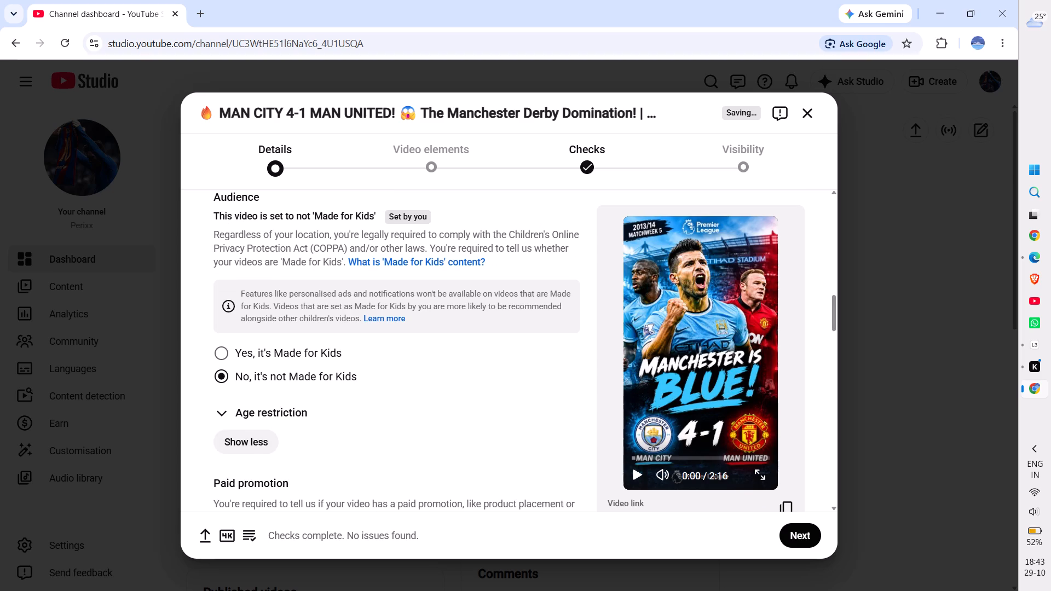
scroll(329, 445, down, 8)
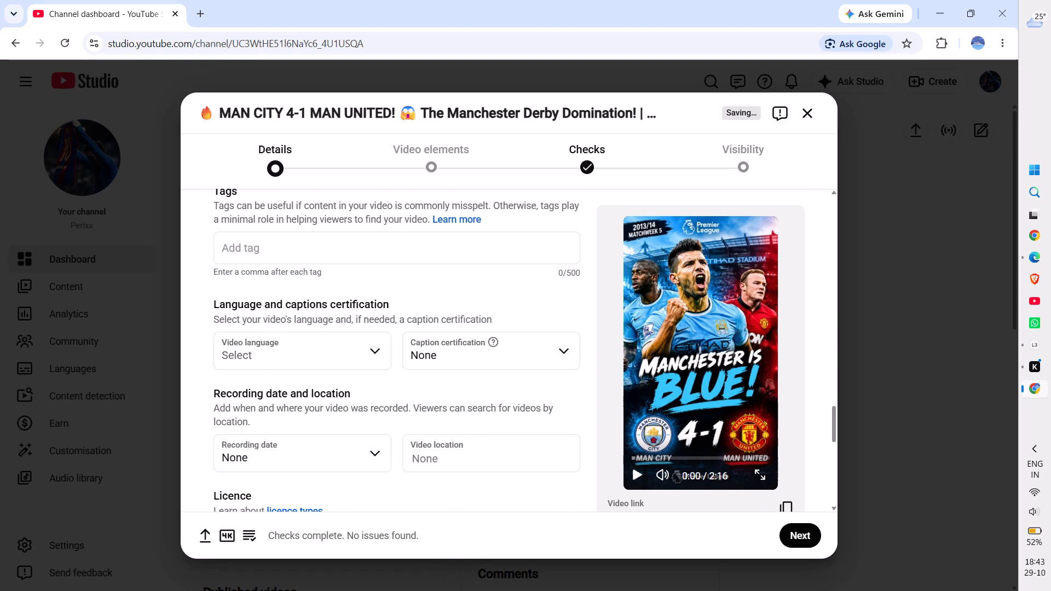
scroll(303, 383, up, 2)
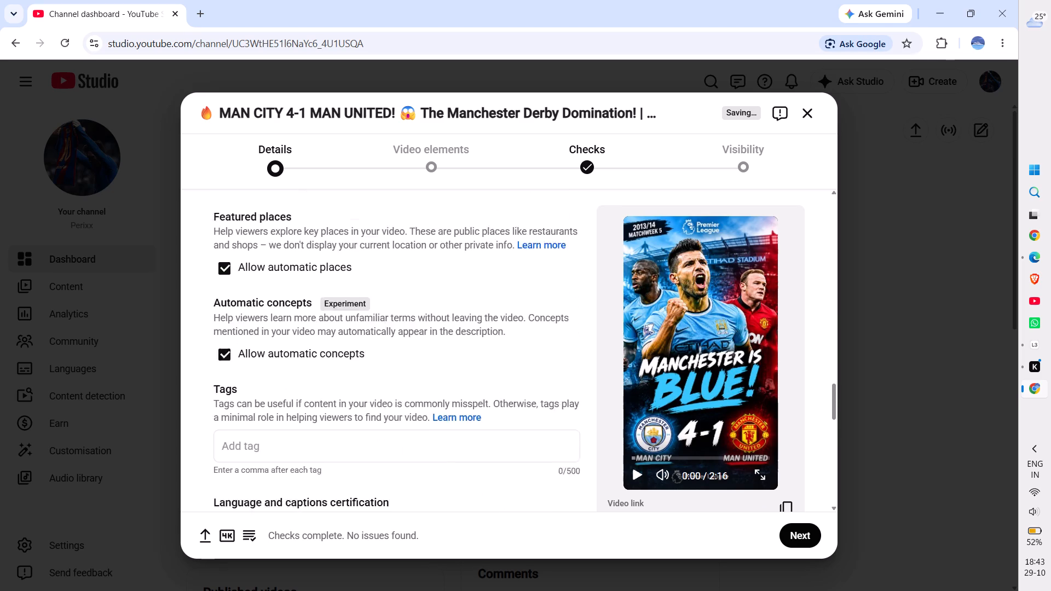
scroll(251, 305, down, 3)
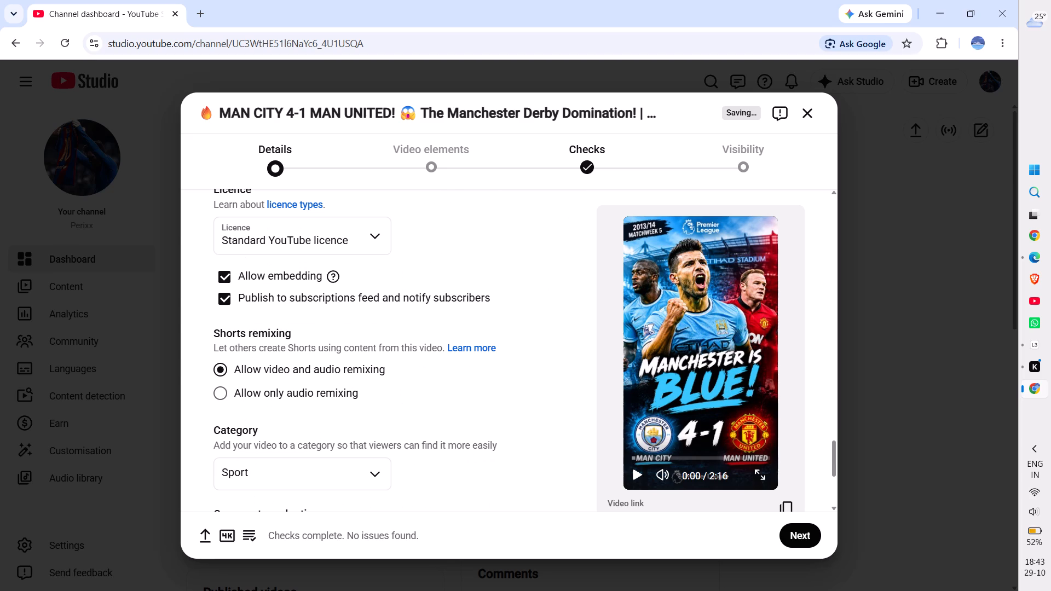
click(220, 298)
scroll(429, 366, down, 4)
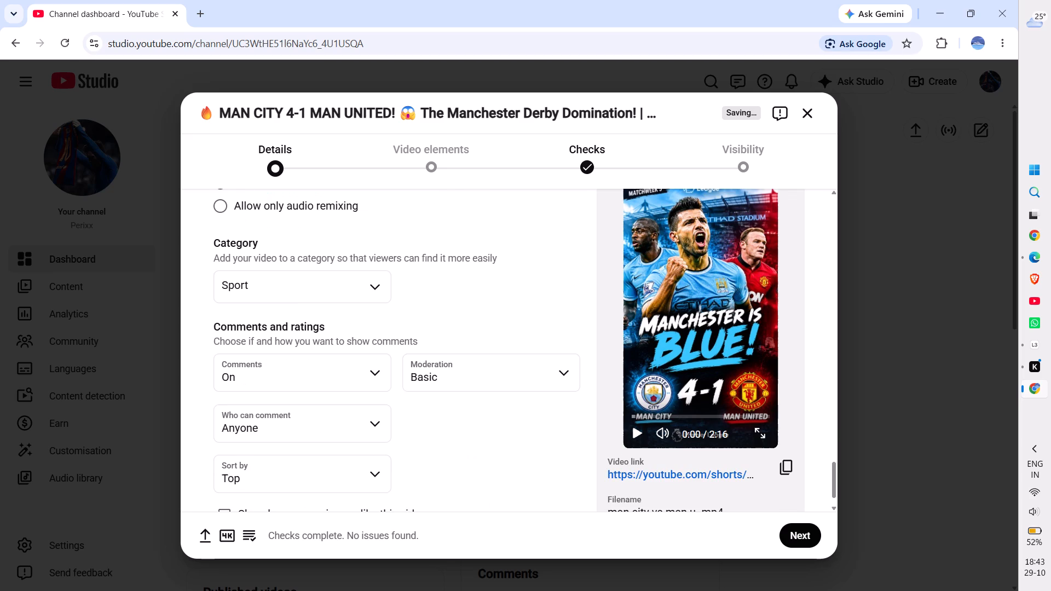
Advance to the visibility stage without adding video elements and schedule the Short as public on 31 Oct 2026 at 00:00.
click(804, 531)
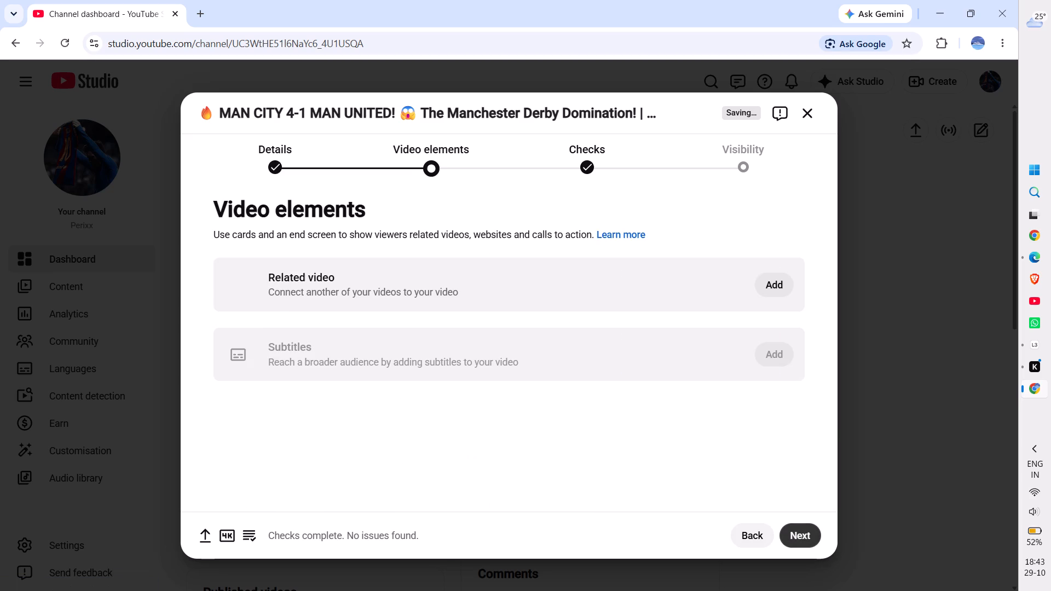
click(804, 531)
click(804, 531)
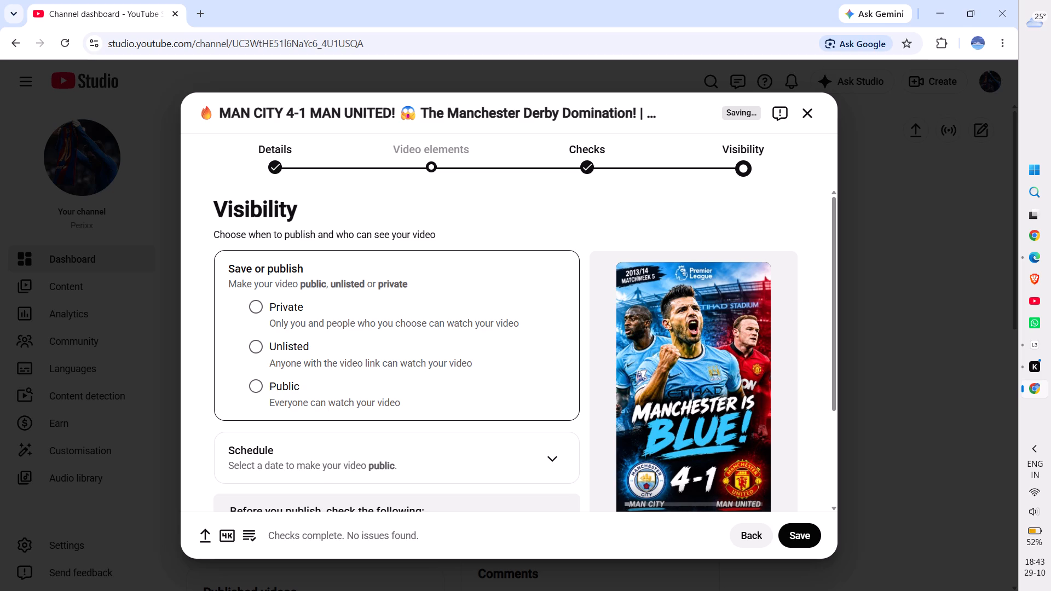
click(256, 447)
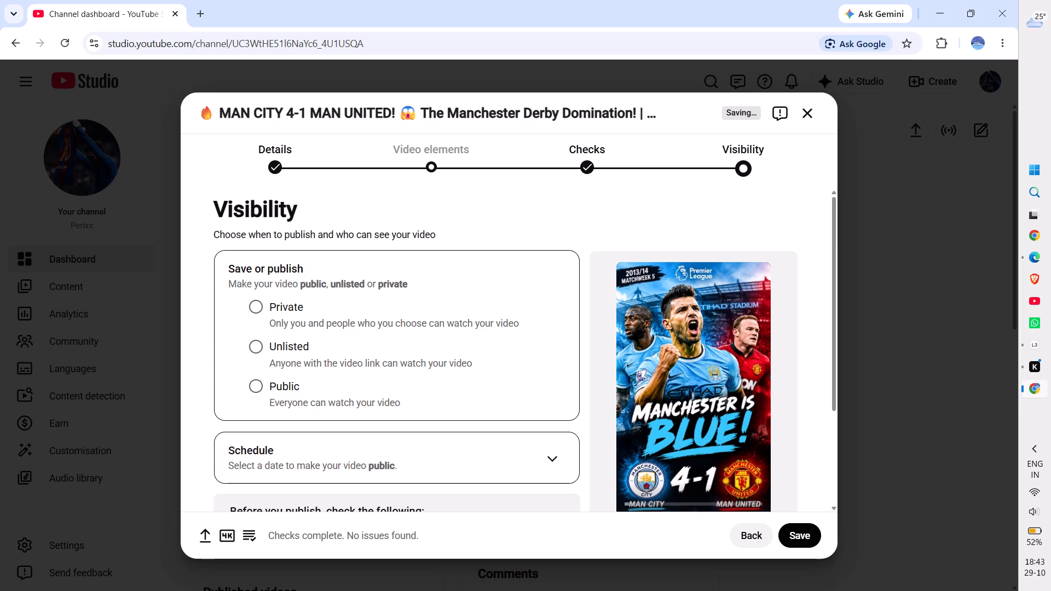
click(265, 404)
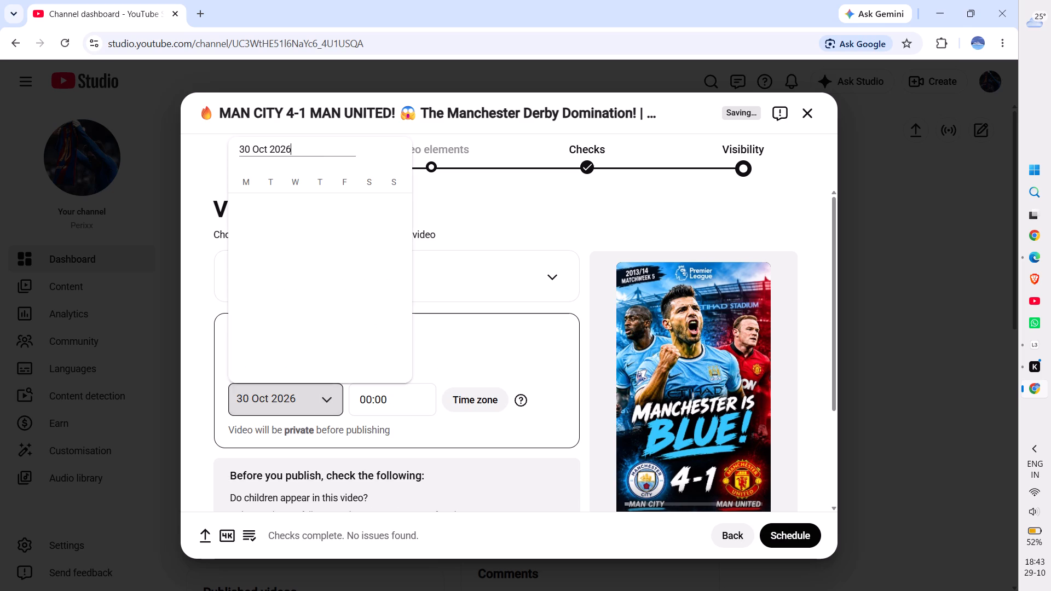
click(364, 306)
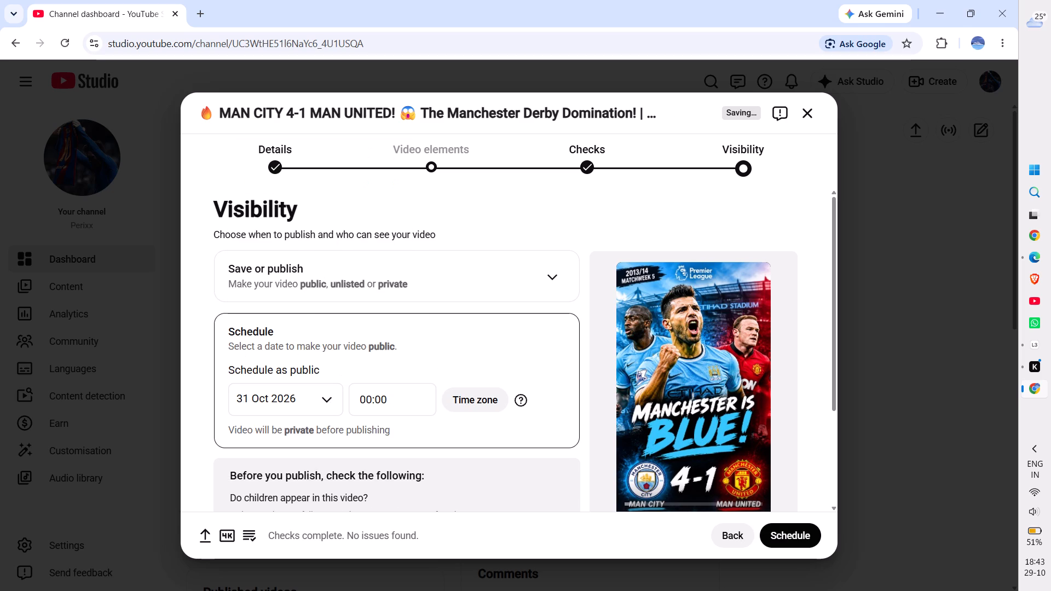
click(792, 536)
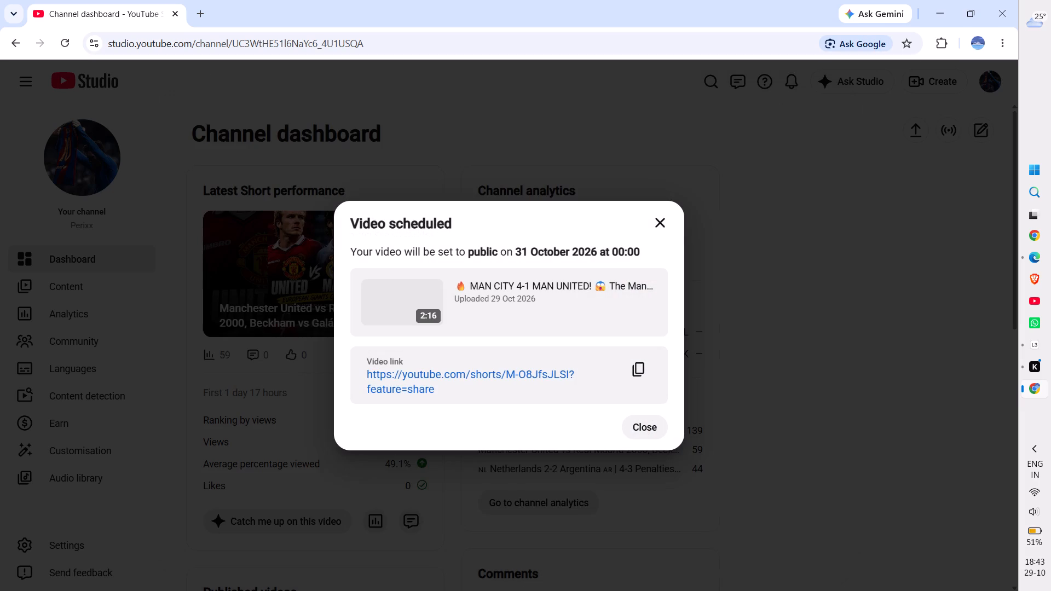
Close the YouTube Studio tab in Chrome.
key(ctrl+w)
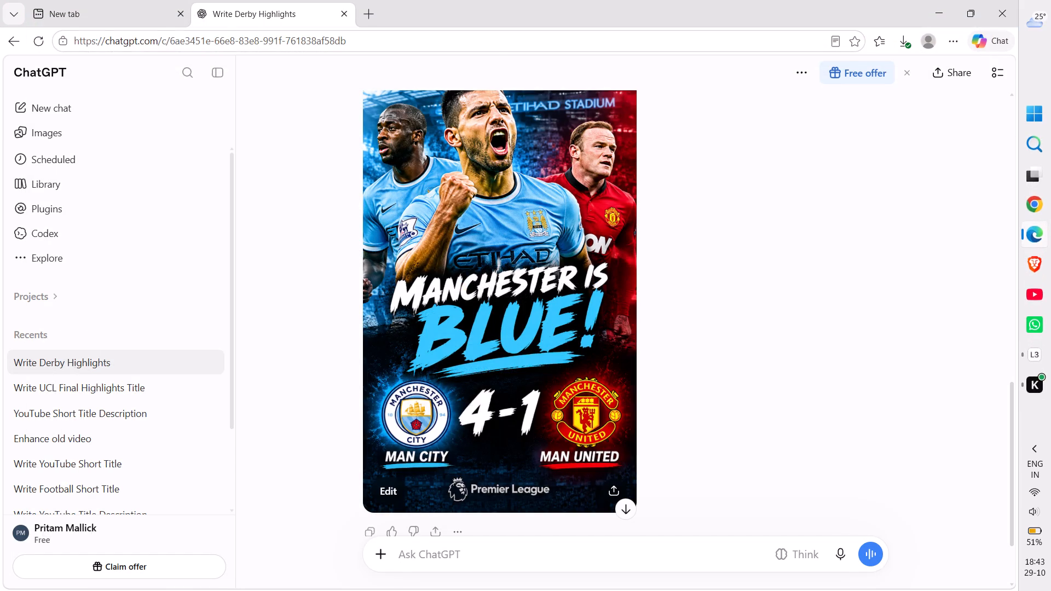